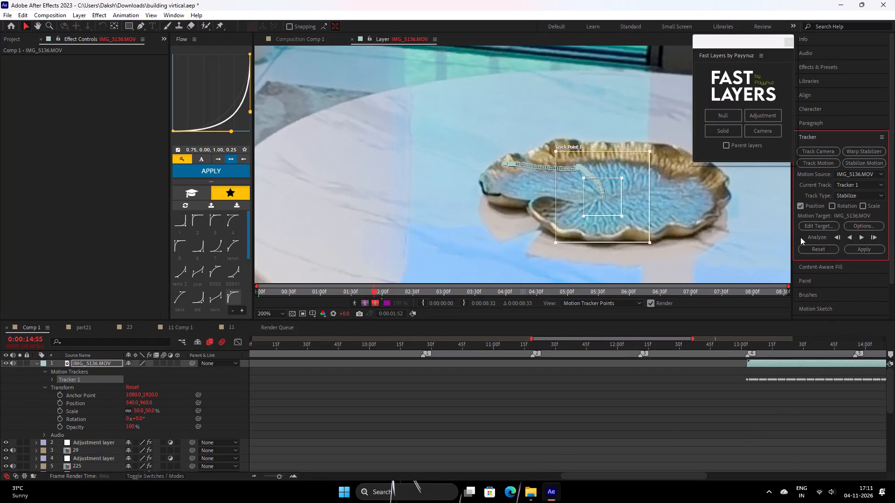
Analyze Tracker 1's position track forward through IMG_5136.MOV, following Track Point 1 on the gold-rimmed blue dish.
left_click(858, 234)
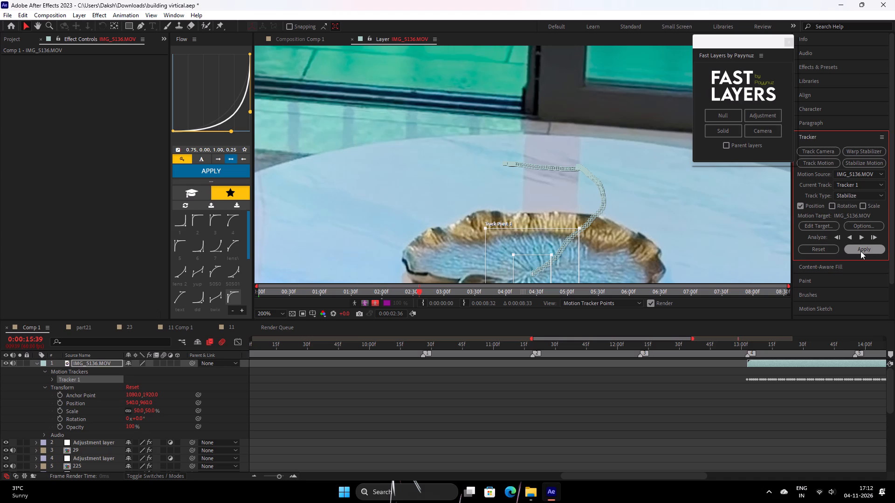
scroll(861, 251, "down", 1)
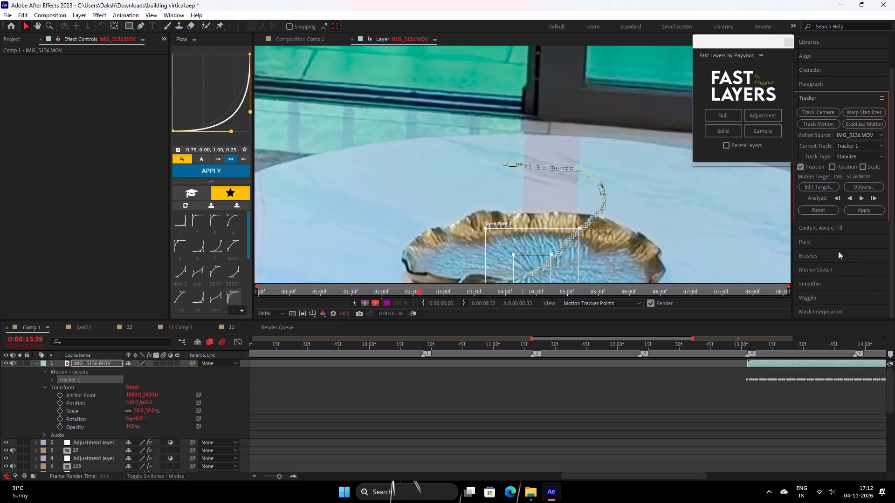
left_click(859, 197)
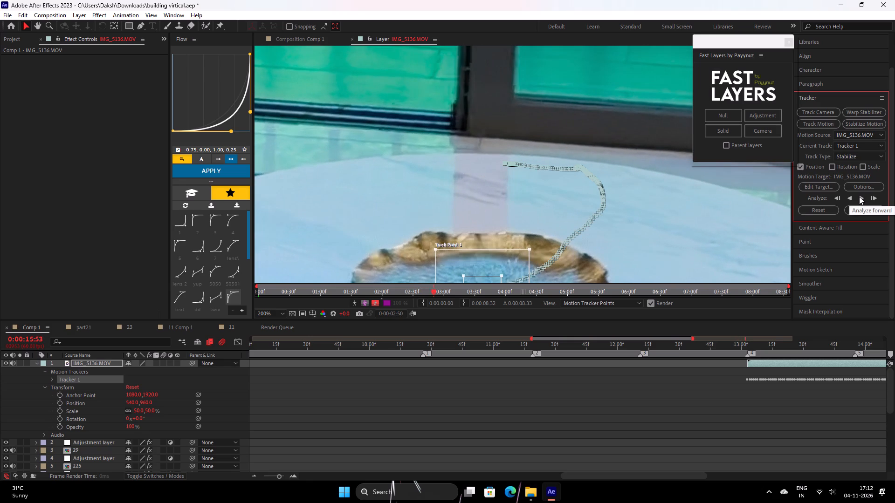
left_click_drag(864, 197, 873, 187)
left_click(863, 202)
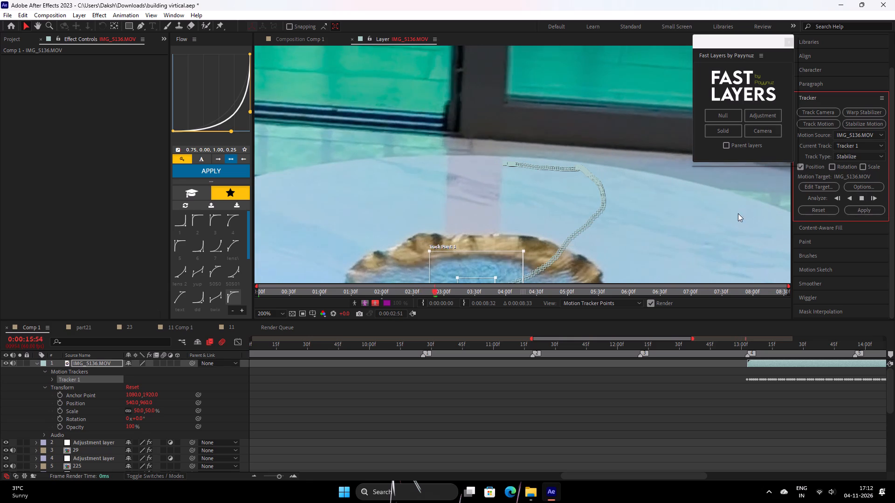
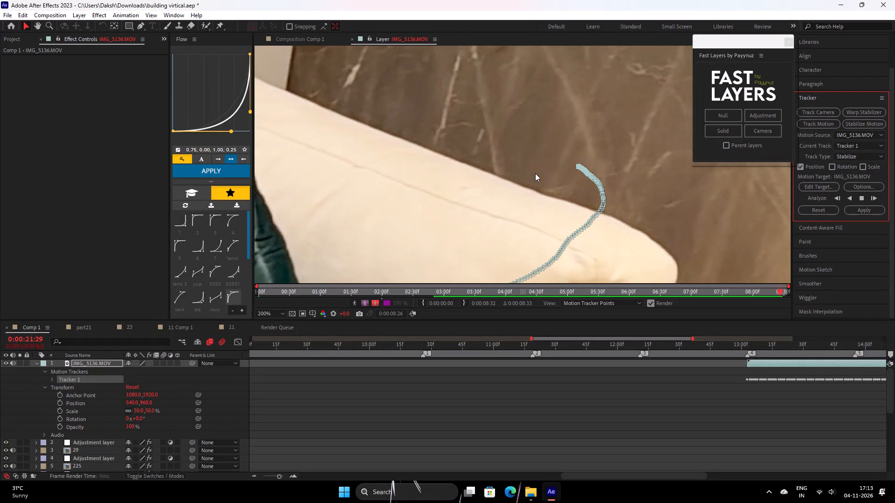
Scrub through the tracked portion of IMG_5136.MOV and check how Track Point 1 follows the dish.
scroll(535, 173, "down", 5)
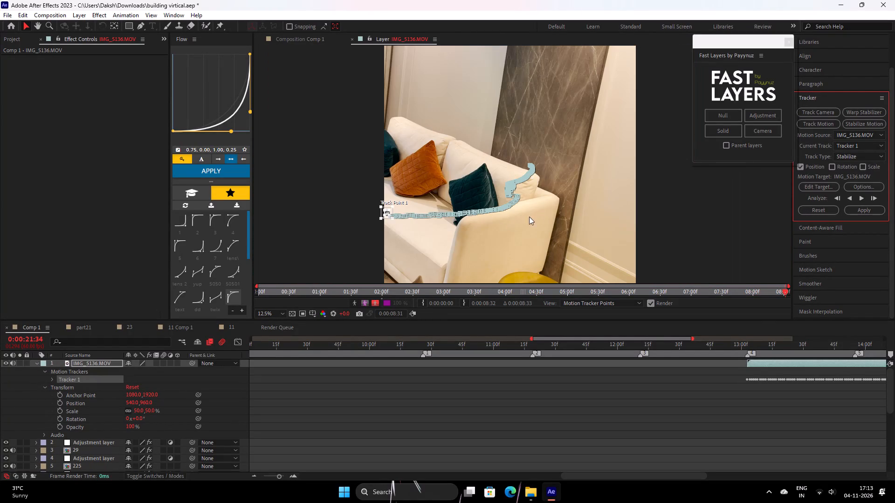
left_click_drag(768, 346, 754, 349)
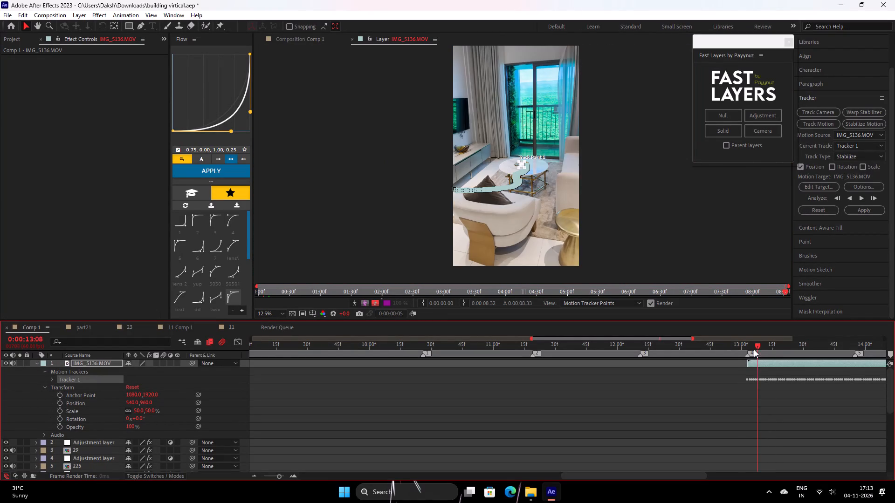
left_click_drag(754, 349, 894, 354)
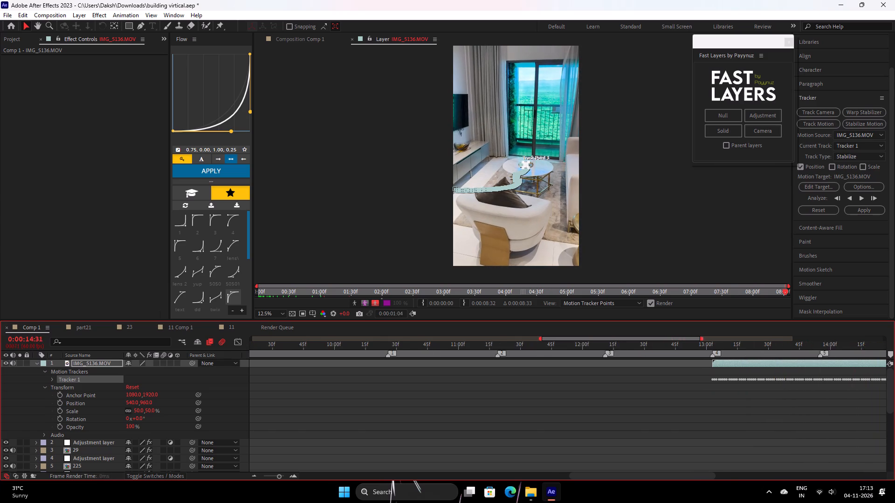
left_click_drag(894, 354, 894, 353)
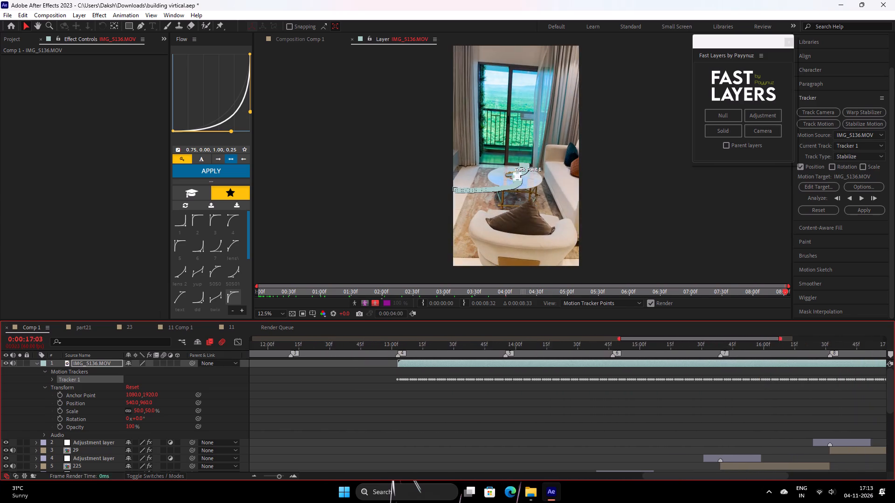
left_click_drag(894, 353, 366, 394)
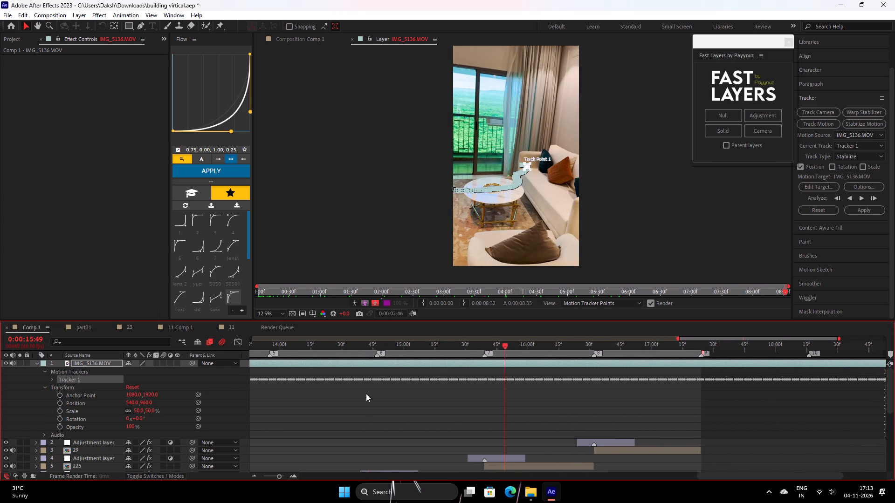
left_click_drag(366, 394, 682, 389)
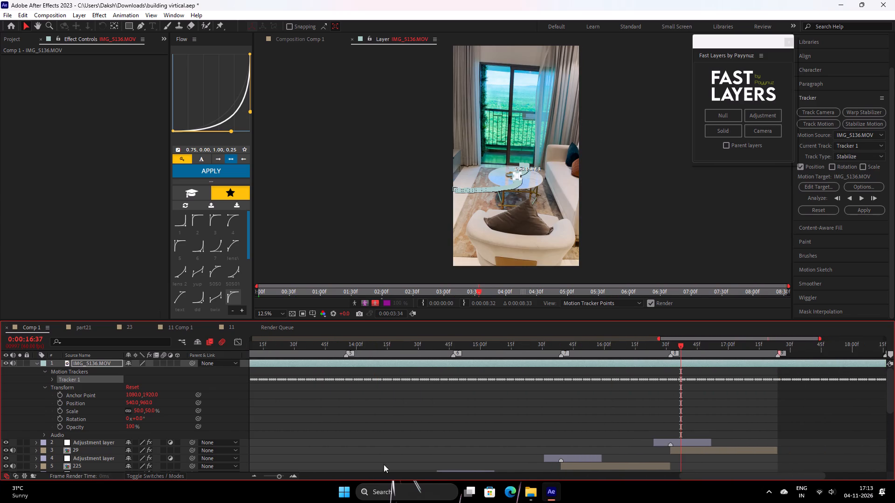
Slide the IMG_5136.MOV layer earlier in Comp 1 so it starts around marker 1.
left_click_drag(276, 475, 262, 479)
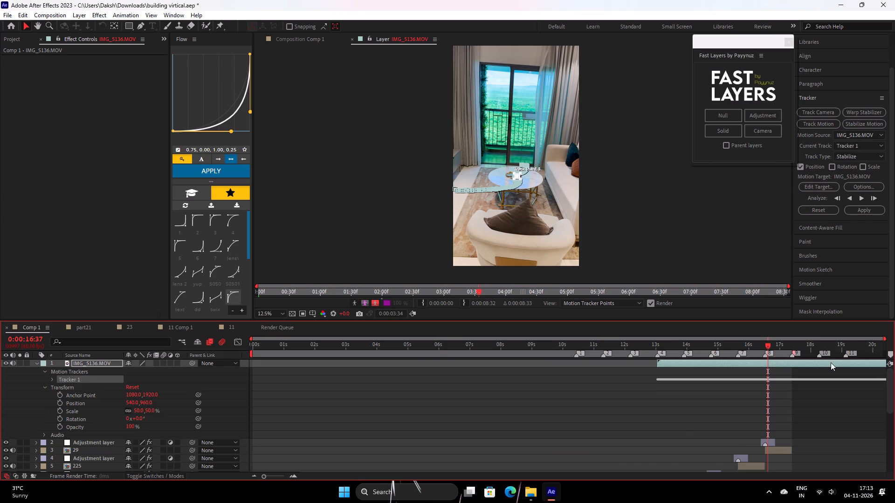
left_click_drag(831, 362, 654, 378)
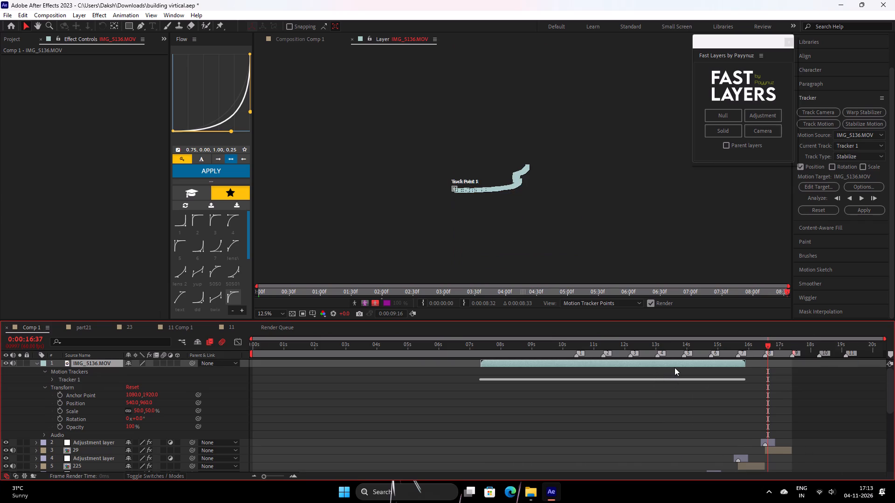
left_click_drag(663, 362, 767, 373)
Align the start of the IMG_5136.MOV layer with marker 4 at 0:00:13:03.
scroll(766, 383, "down", 2)
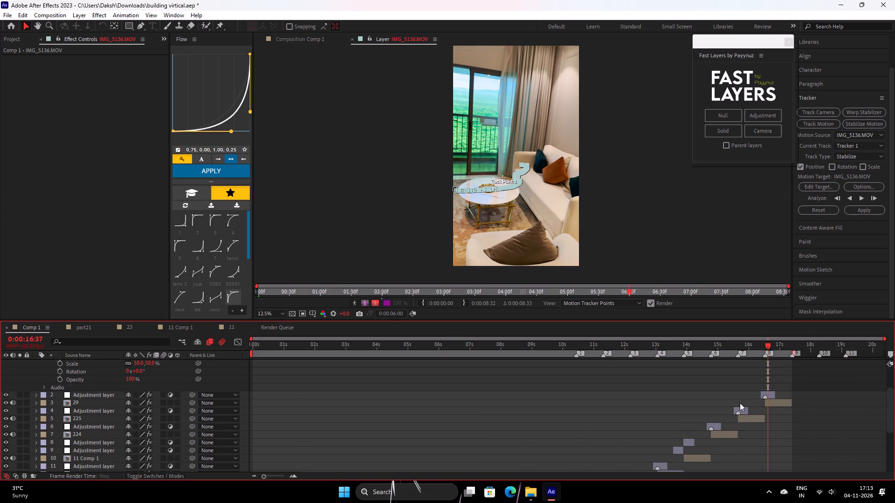
scroll(718, 408, "down", 3)
left_click_drag(666, 346, 658, 373)
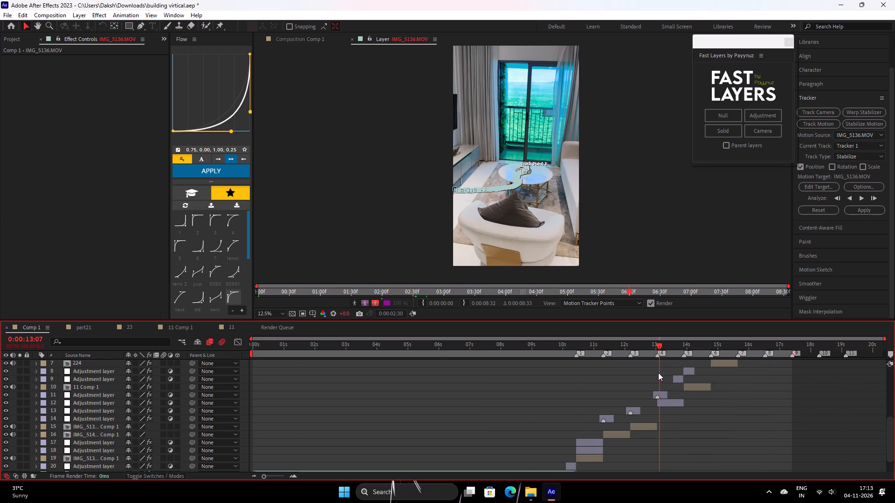
left_click_drag(658, 373, 657, 378)
scroll(667, 374, "up", 9)
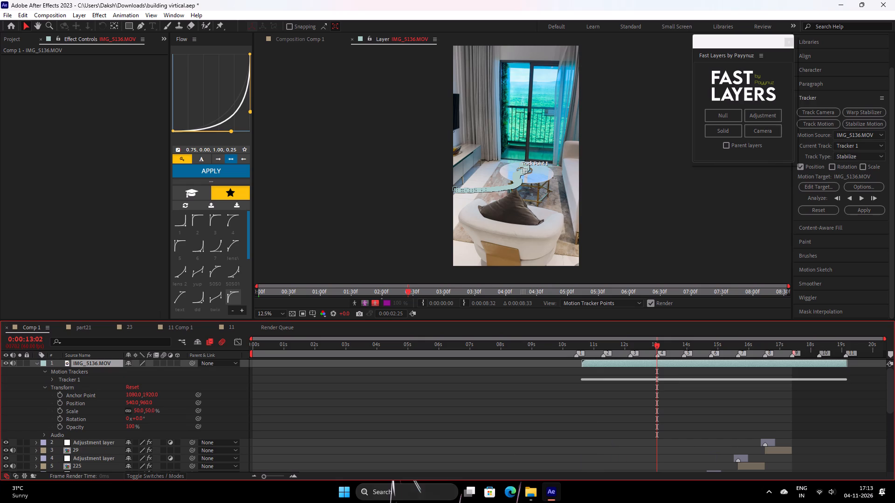
triple_click(299, 477)
left_click_drag(657, 344, 661, 357)
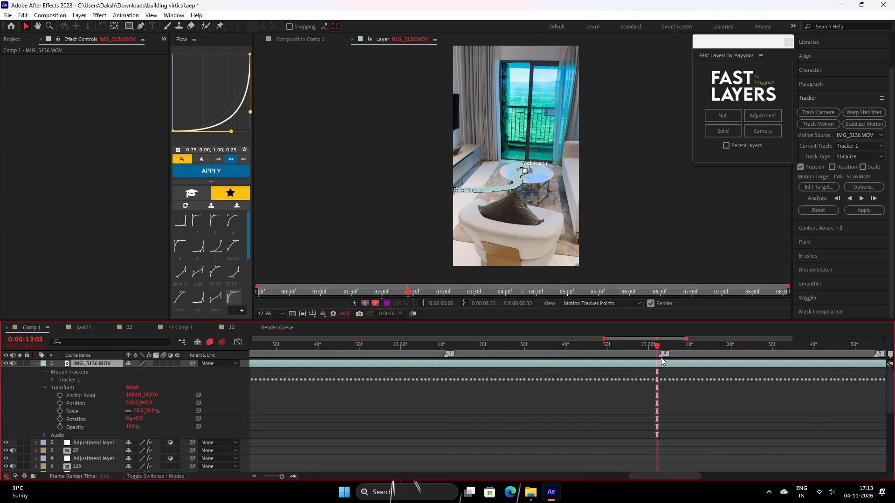
left_click_drag(661, 357, 661, 358)
key("bracketleft")
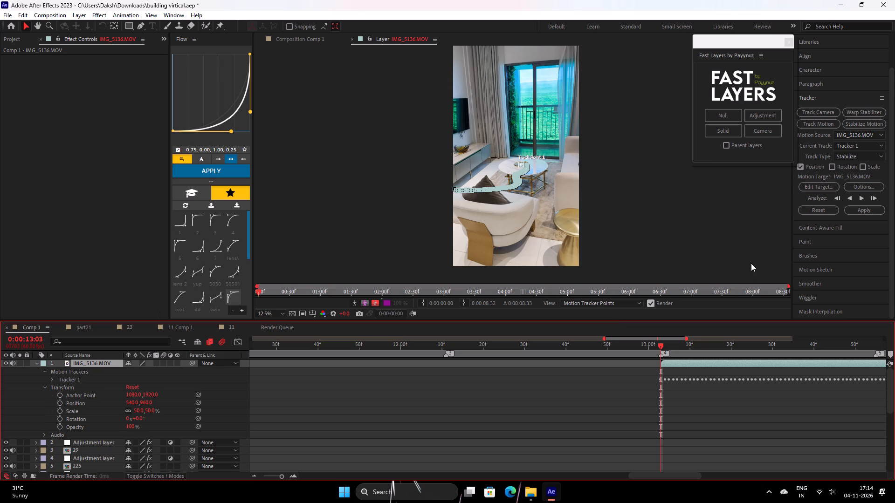
Apply Tracker 1's position stabilization to the IMG_5136.MOV layer.
left_click(862, 213)
left_click(449, 252)
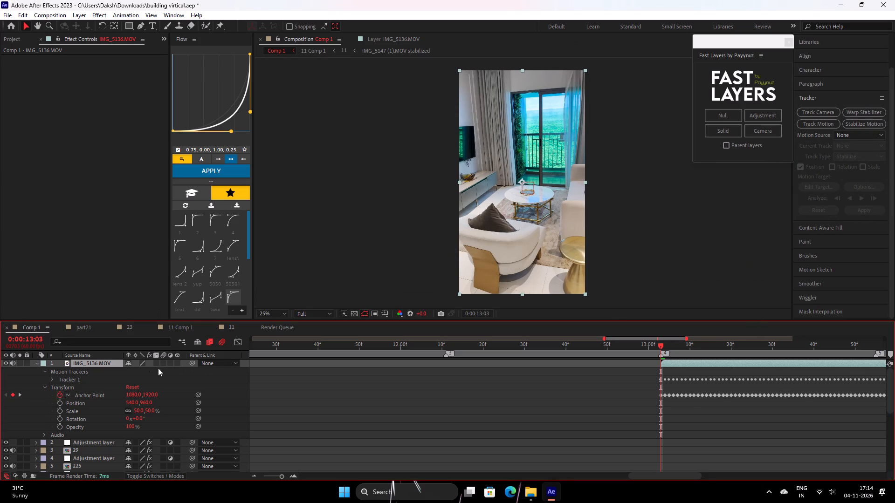
Enable frame blending and motion blur on the IMG_5136.MOV layer.
double_click(159, 362)
left_click(164, 362)
Scrub forward from the start of IMG_5136.MOV to review the stabilized footage in Comp 1.
left_click_drag(664, 347, 894, 353)
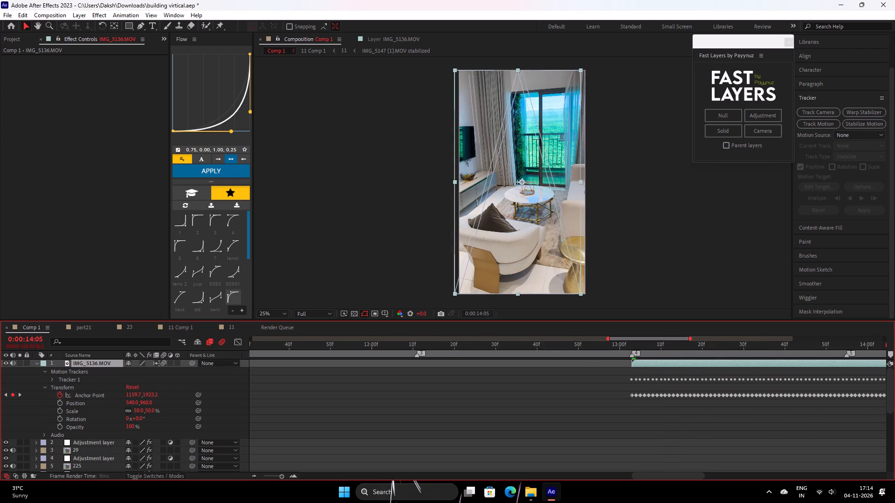
left_click_drag(894, 353, 894, 361)
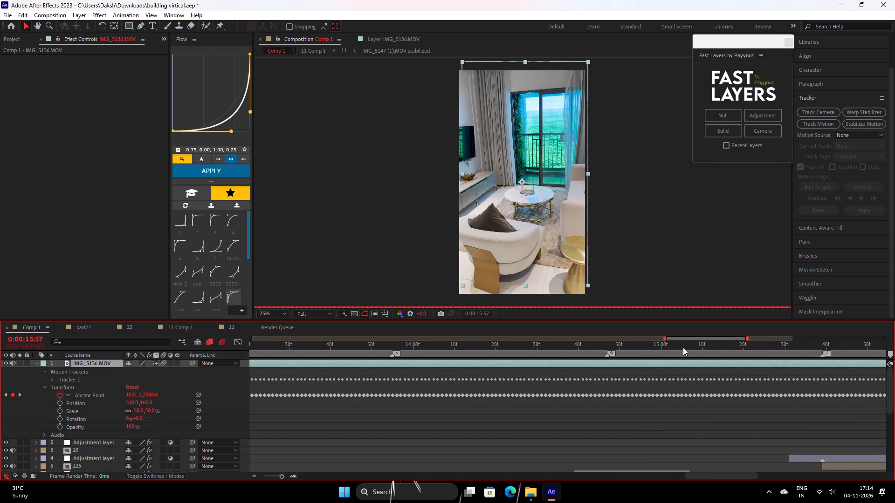
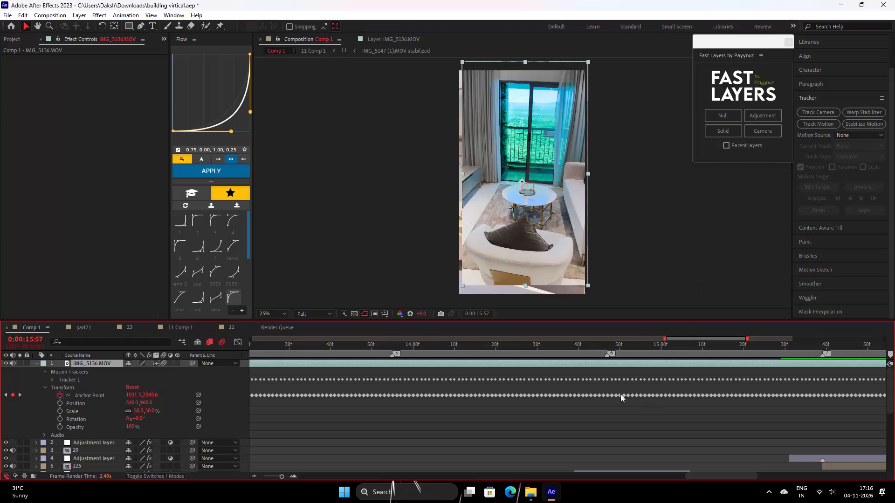
Copy the Motion Tile effect from IMG_5140 (1).MOV in comp 23 onto the IMG_5136.MOV layer in Comp 1.
left_click(134, 333)
left_click(307, 362)
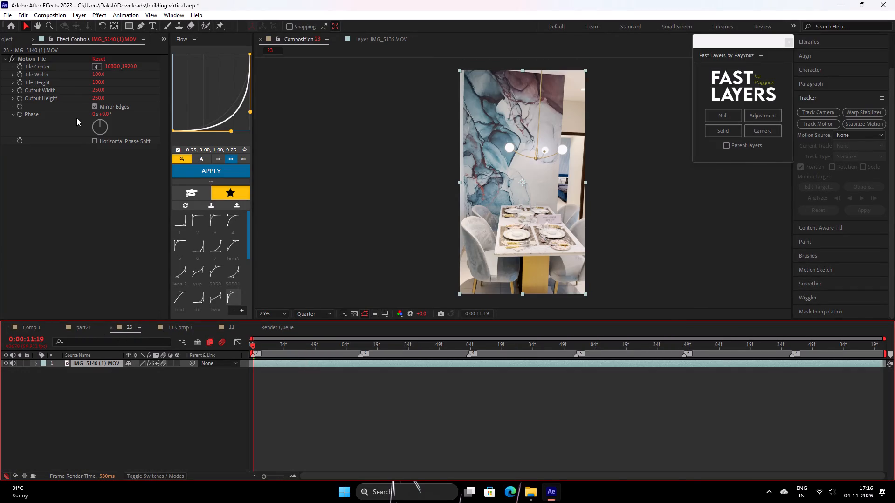
left_click(33, 61)
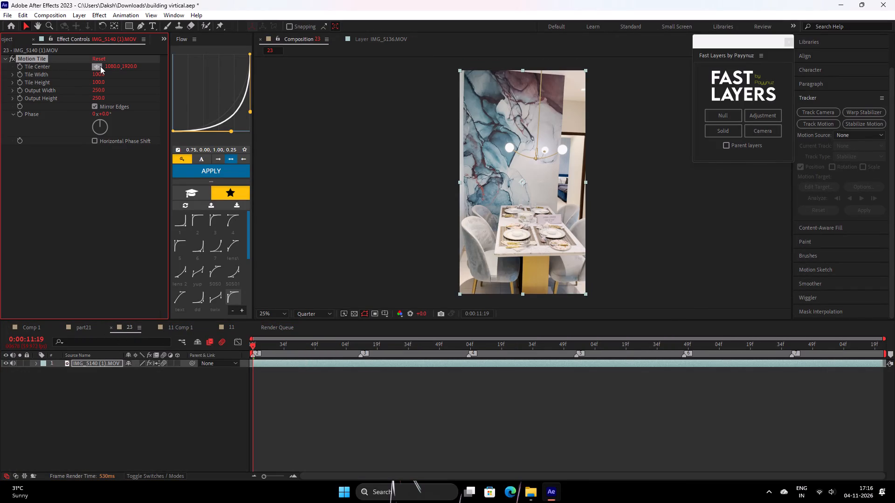
key("space")
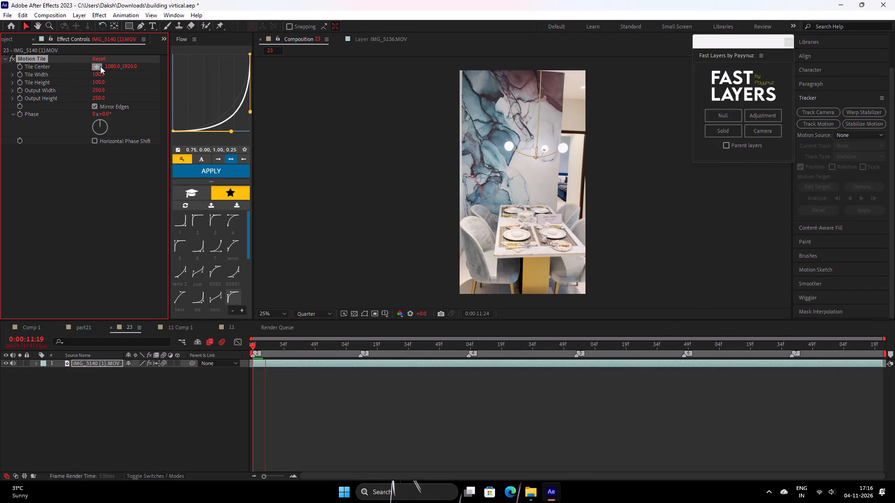
key("ctrl+c")
scroll(100, 66, "up", 1)
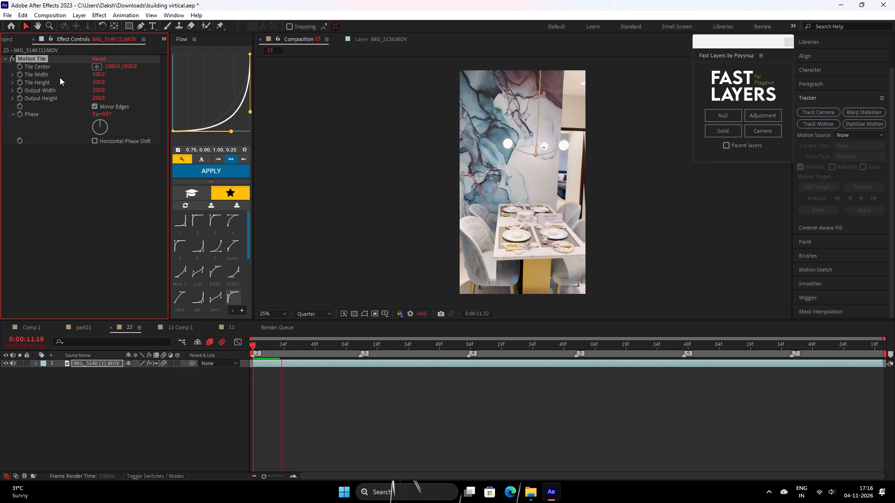
left_click(33, 324)
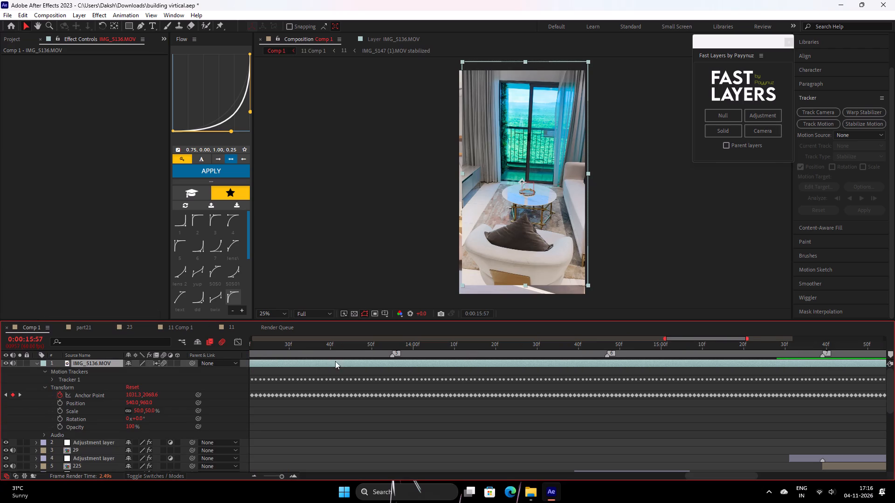
left_click(349, 407)
left_click(332, 358)
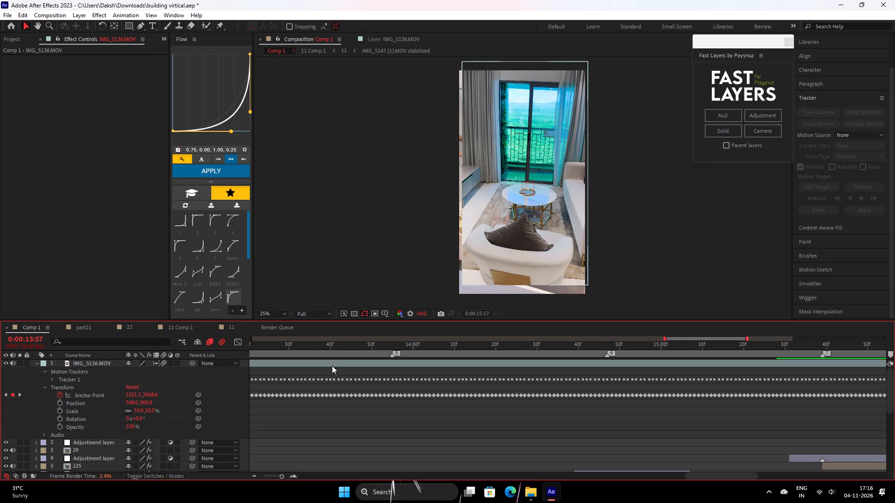
left_click(332, 367)
left_click(332, 365)
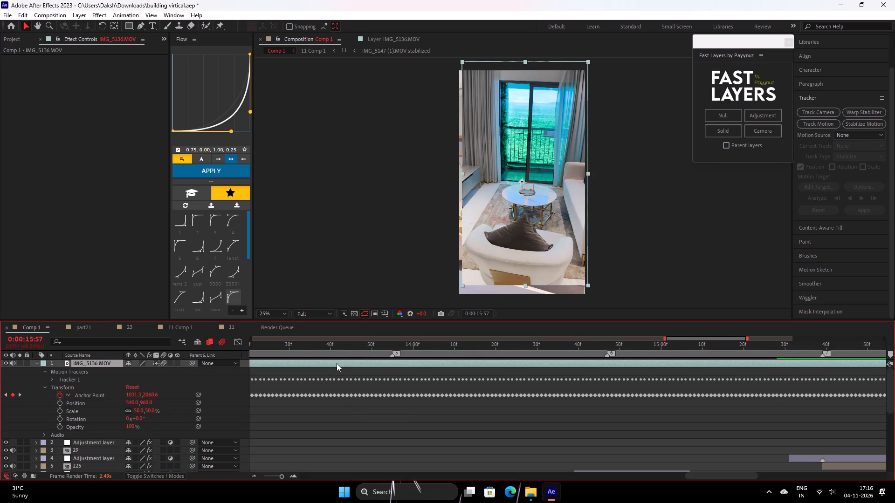
key("ctrl+v")
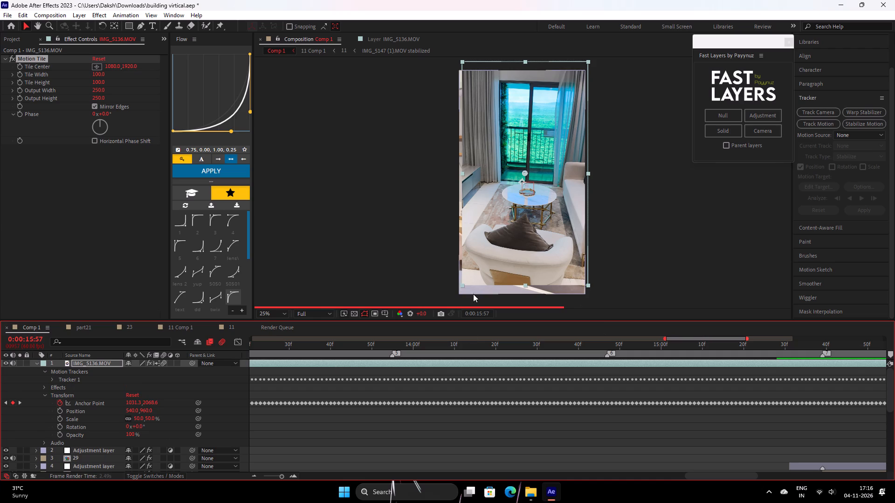
left_click(527, 409)
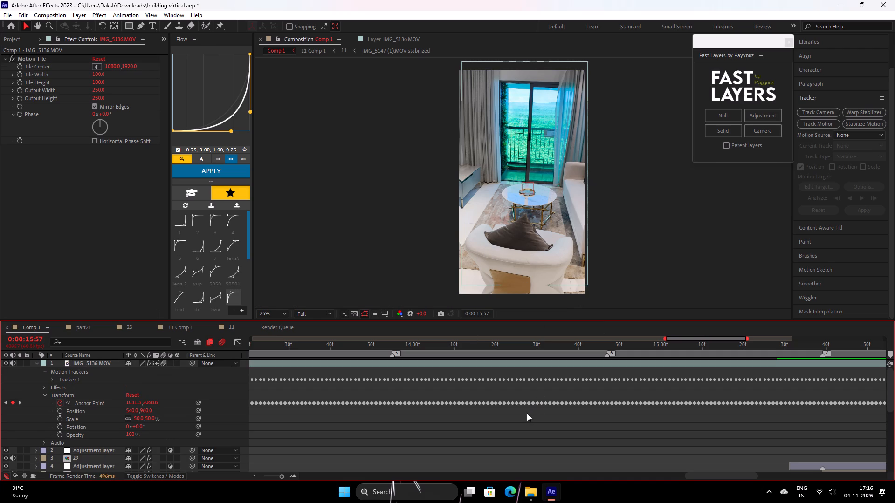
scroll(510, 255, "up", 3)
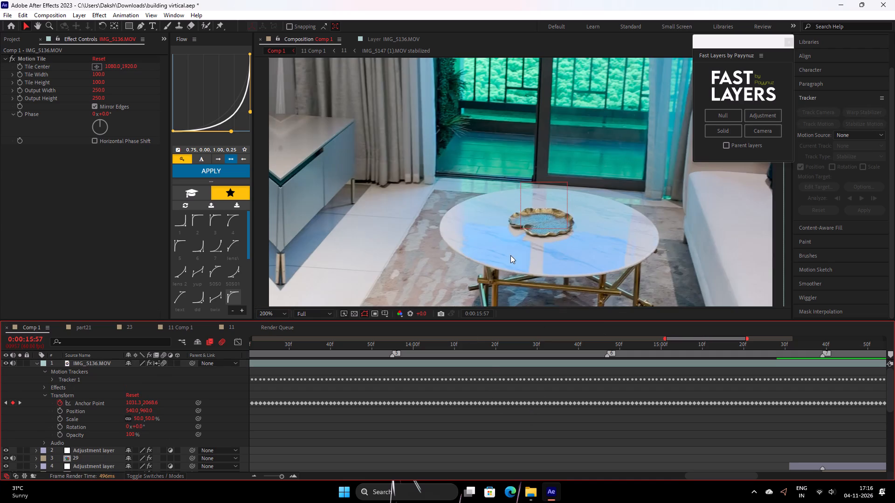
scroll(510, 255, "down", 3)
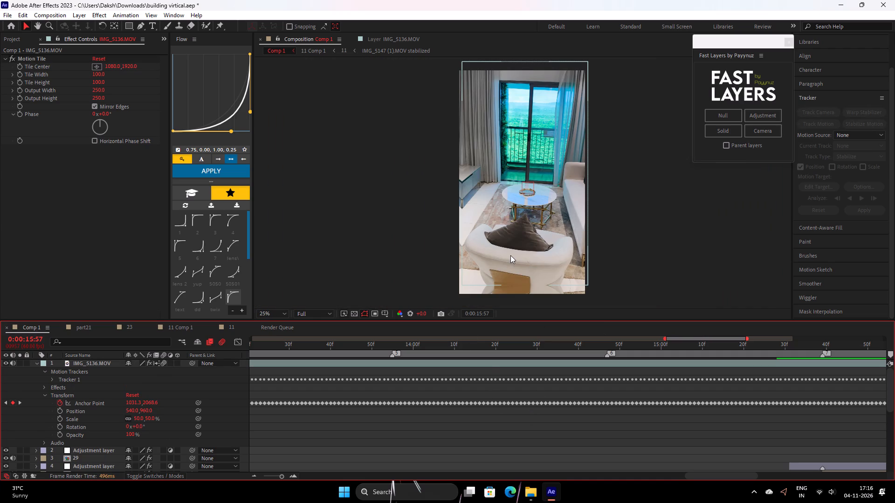
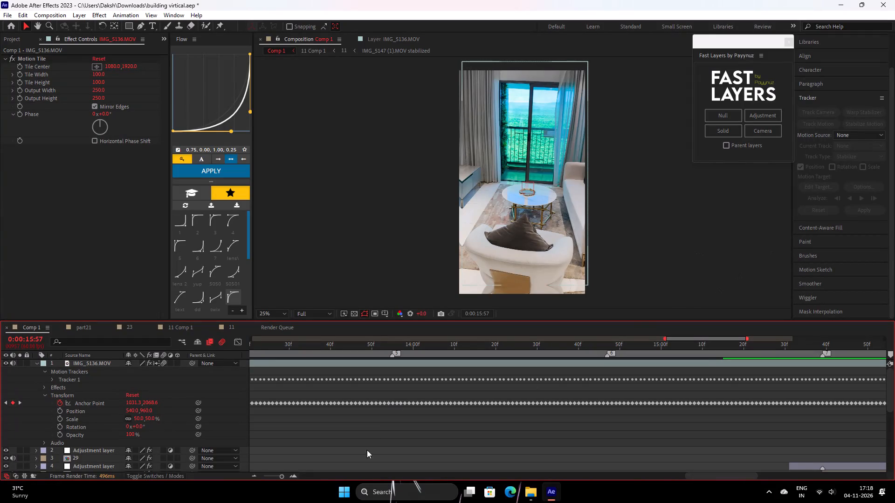
Pre-compose the IMG_5136.MOV layer as IMG_5136.MOV Comp 1, moving all attributes and matching the duration to the layer's time span.
triple_click(257, 475)
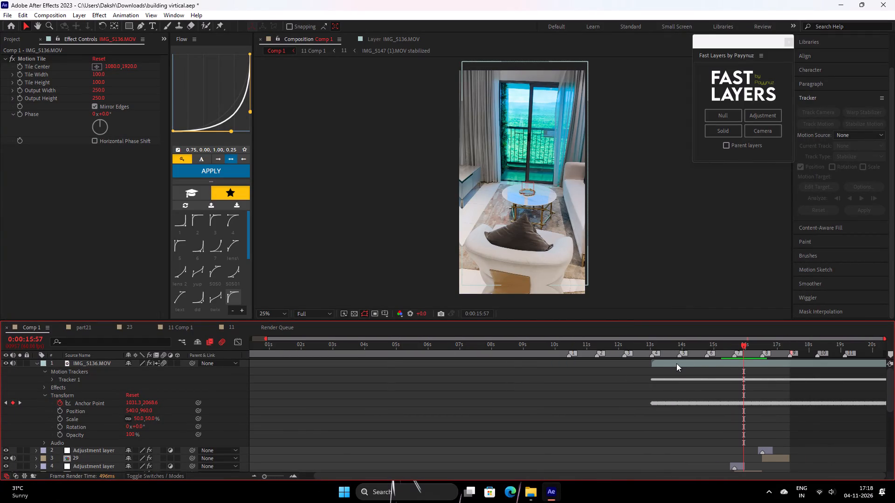
left_click(676, 363)
right_click(676, 363)
left_click(712, 299)
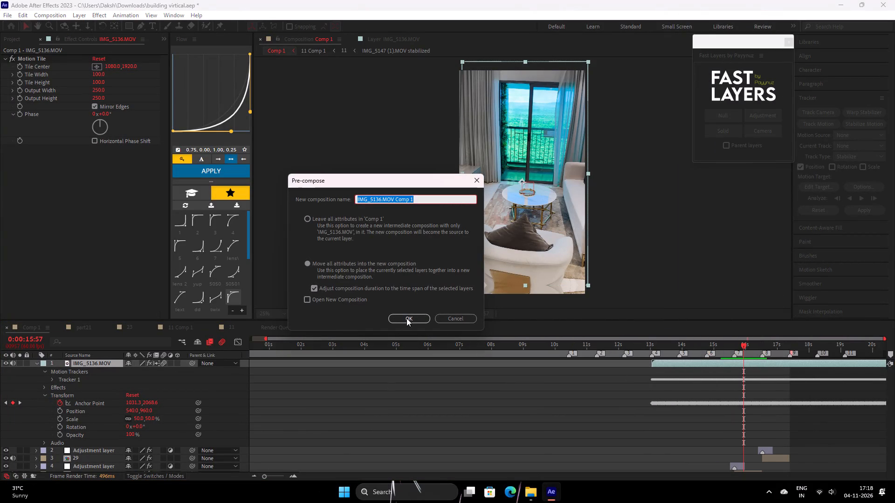
left_click(403, 317)
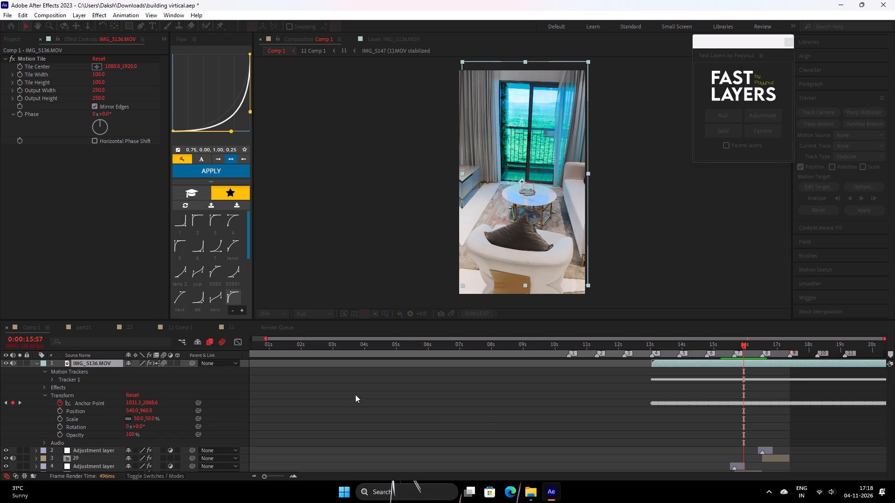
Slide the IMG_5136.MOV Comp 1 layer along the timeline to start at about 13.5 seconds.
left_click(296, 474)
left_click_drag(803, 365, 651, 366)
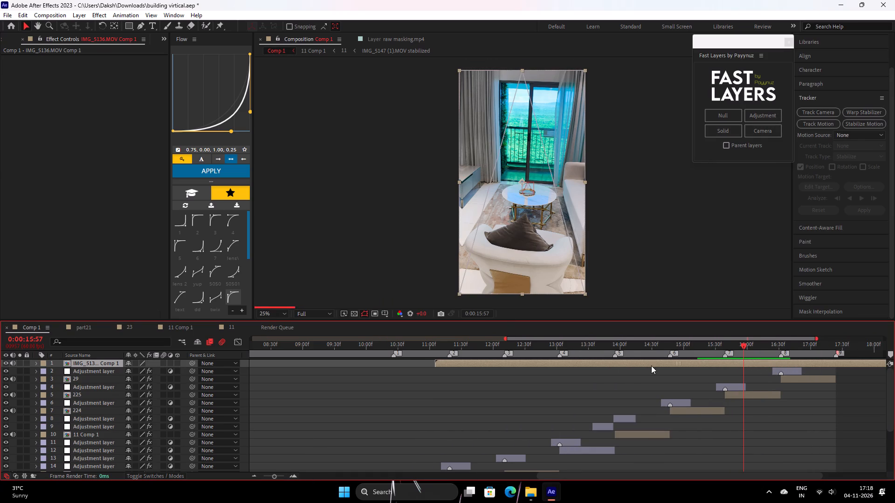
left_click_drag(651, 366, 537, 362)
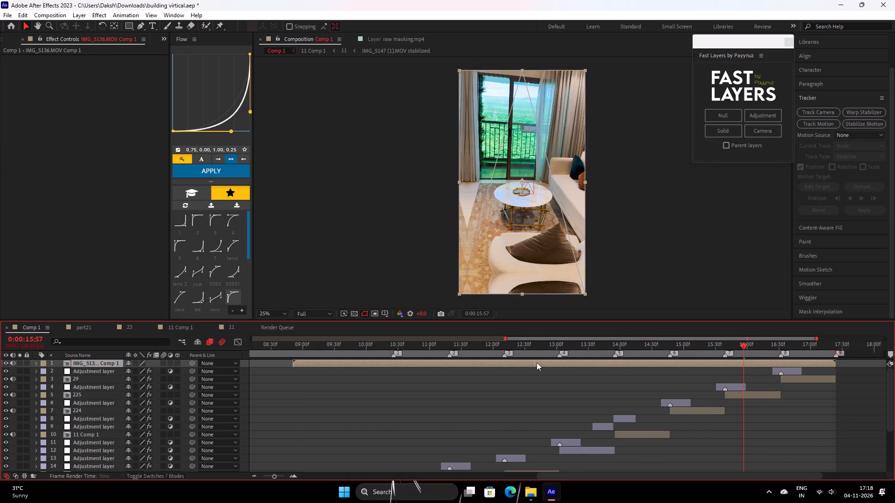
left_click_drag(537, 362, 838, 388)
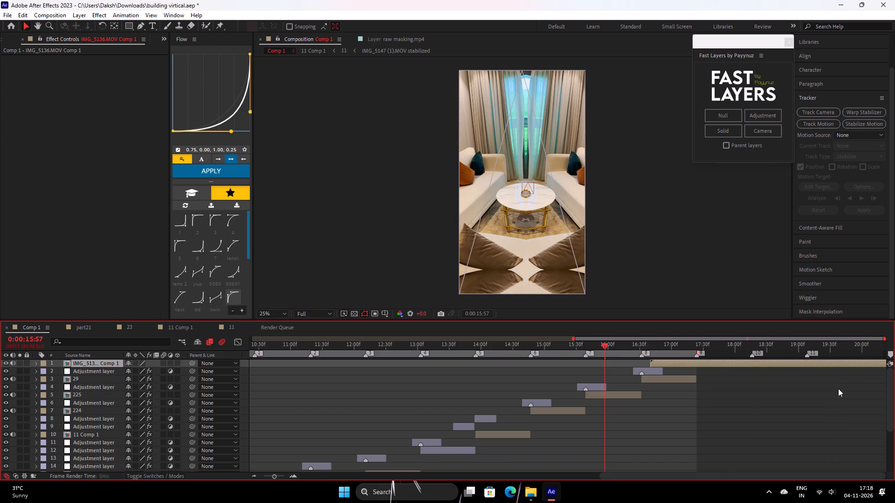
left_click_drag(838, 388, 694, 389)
Set the composition preview resolution to Quarter.
left_click(302, 312)
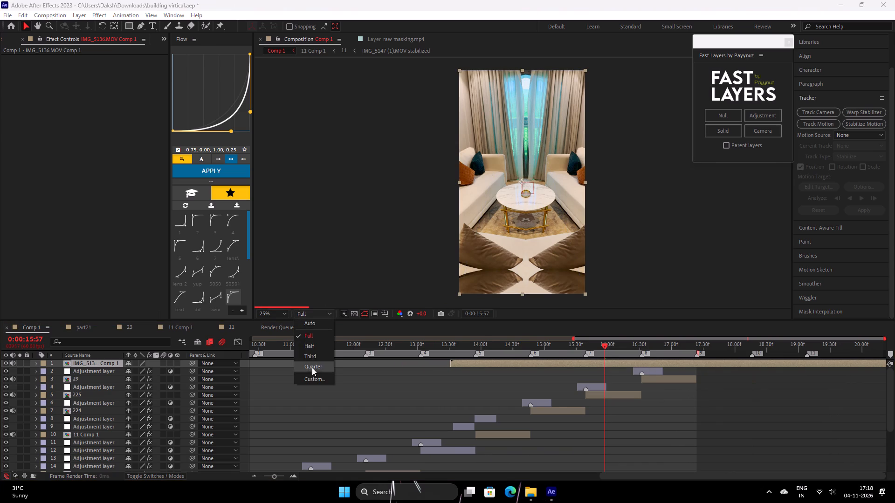
left_click(312, 373)
left_click(313, 365)
Align the start of the IMG_5136.MOV Comp 1 layer with marker 4 at 0:00:13:03.
scroll(481, 399, "down", 1)
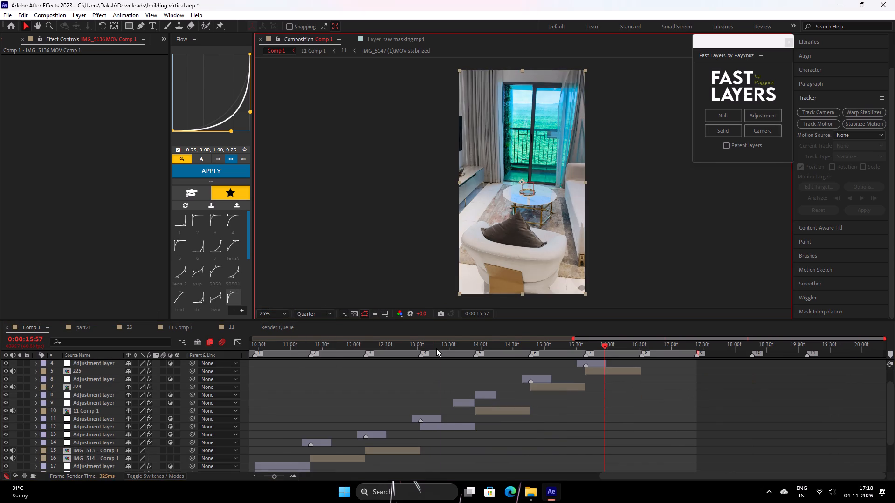
left_click_drag(436, 348, 420, 386)
scroll(429, 388, "up", 6)
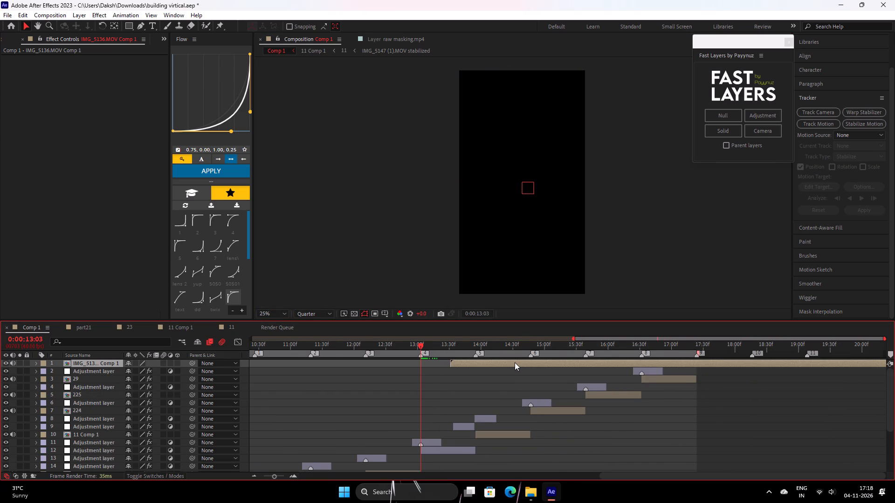
key("bracketleft")
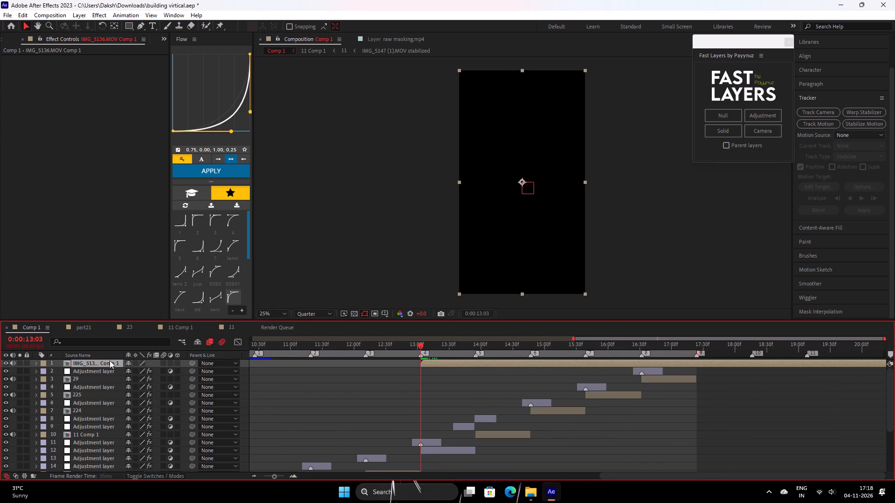
Reorder IMG_5136.MOV Comp 1 to layer position 12, directly beneath the two adjustment layers around 0:00:13:03.
left_click_drag(99, 360, 112, 455)
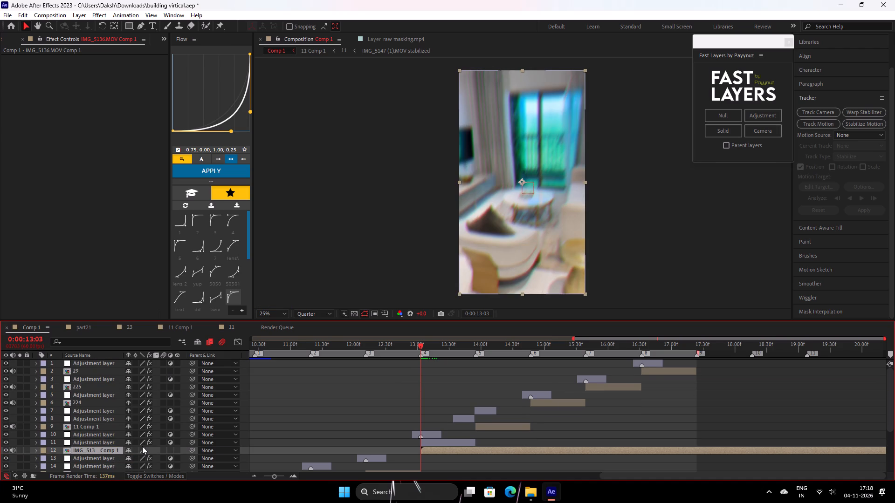
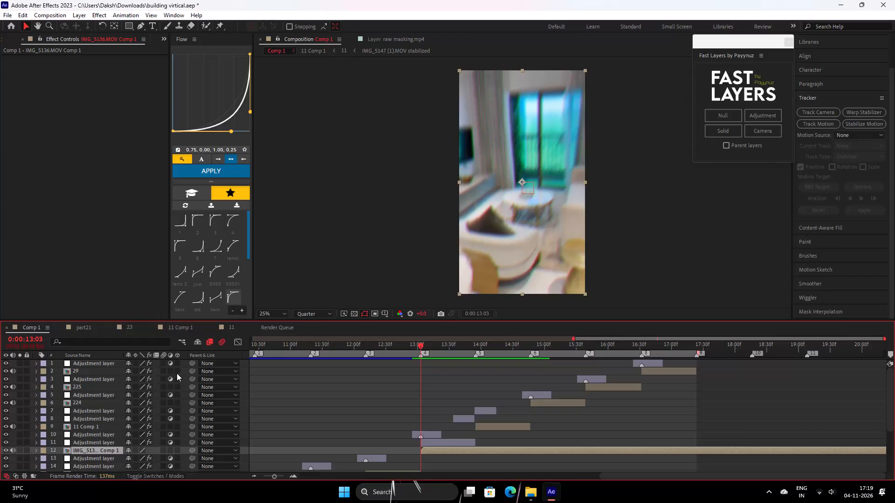
Preview the transition into IMG_5136.MOV Comp 1 around marker 4, checking the footage between about 12 and 14 seconds.
left_click_drag(408, 347, 392, 374)
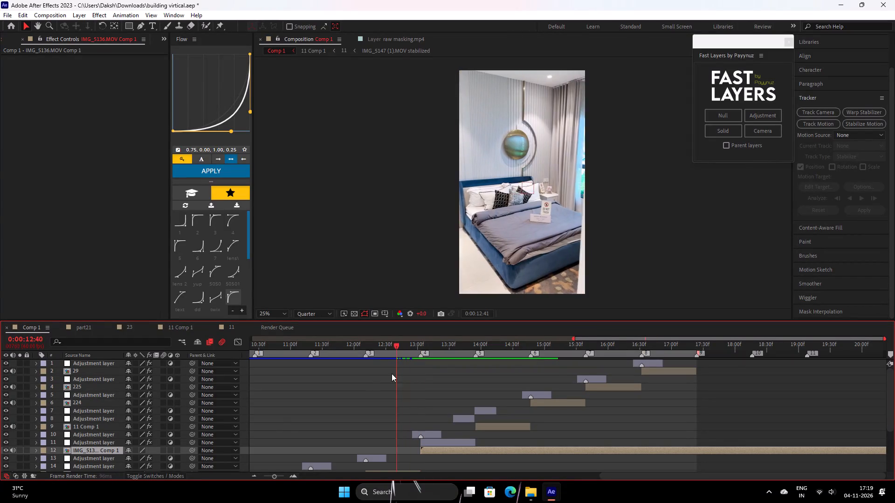
left_click_drag(392, 374, 358, 395)
key("space")
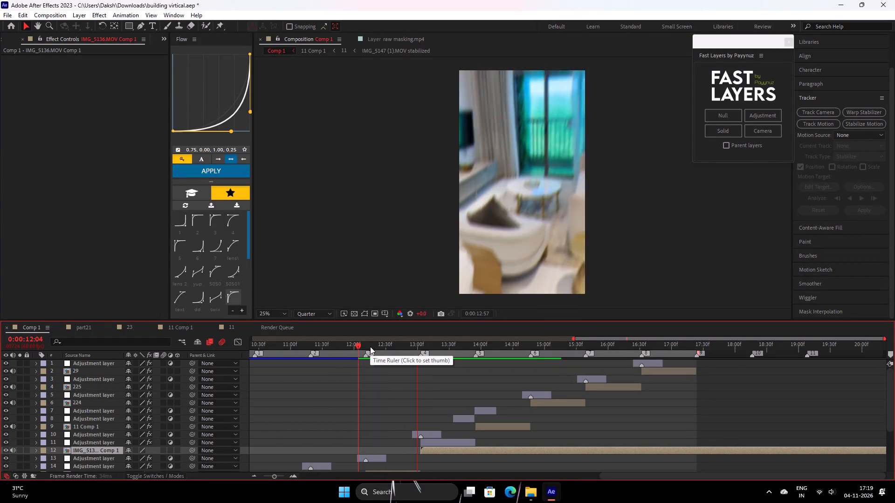
key("space")
left_click_drag(443, 344, 439, 347)
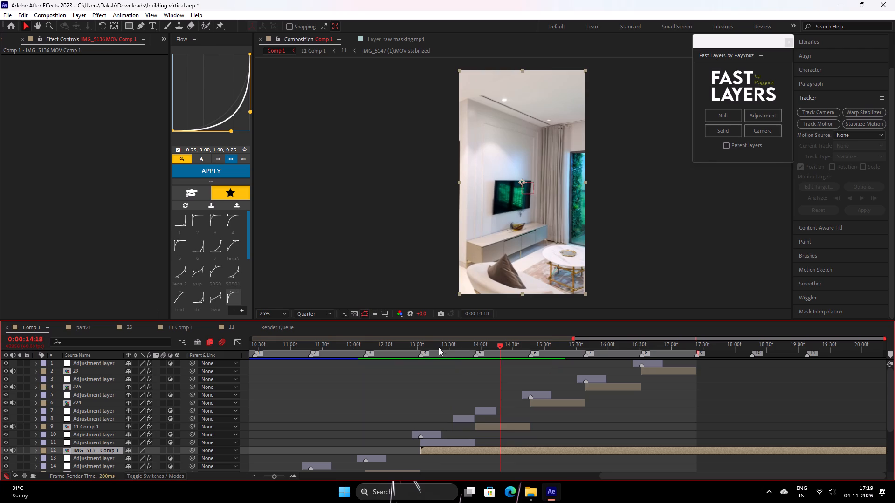
left_click_drag(439, 347, 455, 361)
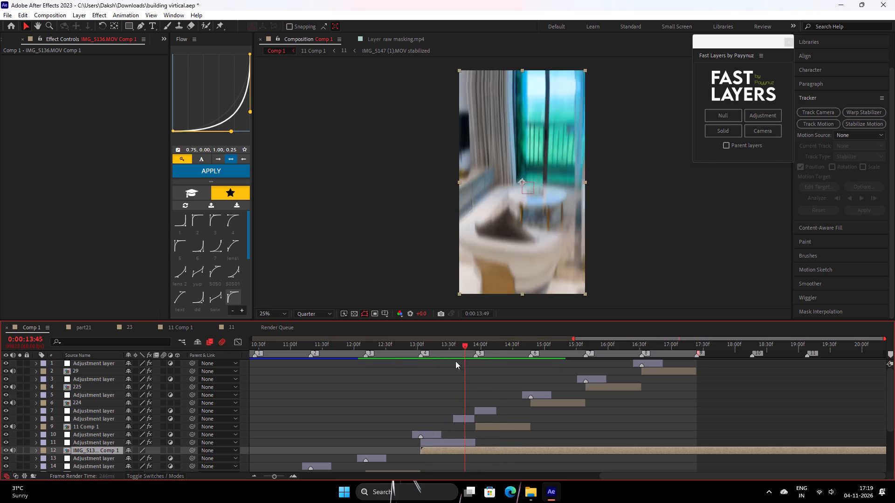
left_click_drag(455, 361, 448, 365)
Move the IMG_5136.MOV Comp 1 layer to the top of the layer stack, above all adjustment layers.
left_click_drag(105, 450, 105, 387)
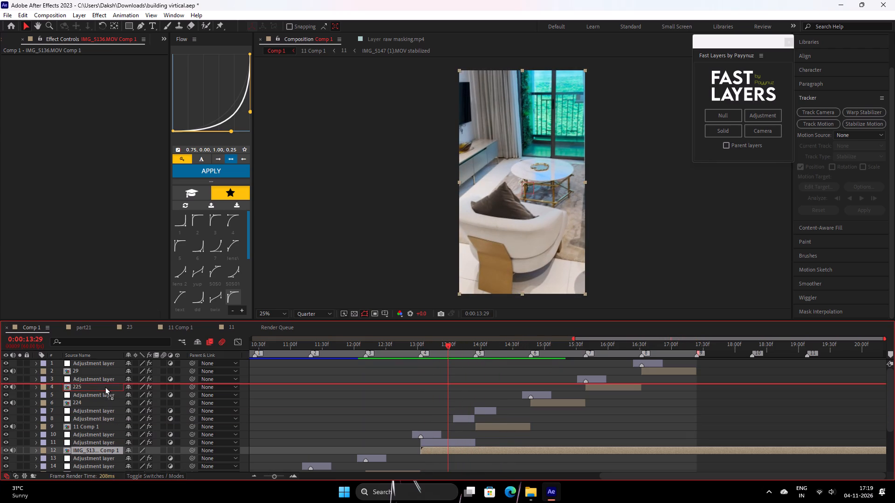
left_click_drag(105, 387, 110, 362)
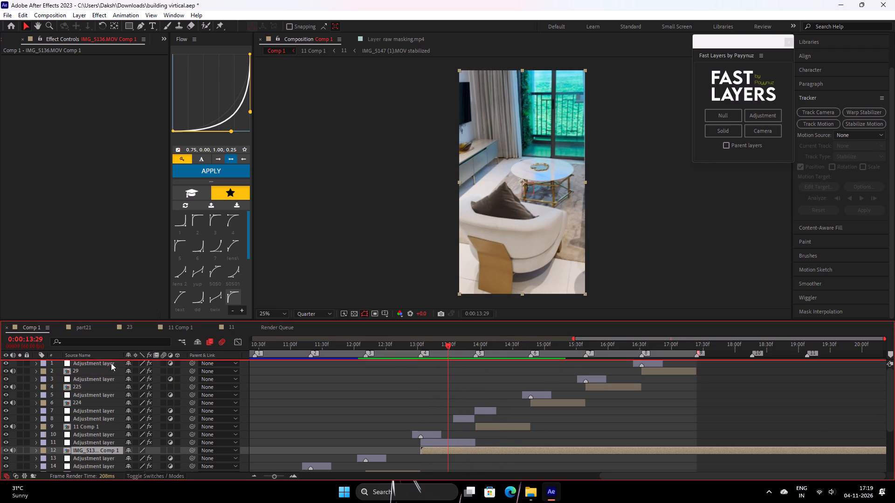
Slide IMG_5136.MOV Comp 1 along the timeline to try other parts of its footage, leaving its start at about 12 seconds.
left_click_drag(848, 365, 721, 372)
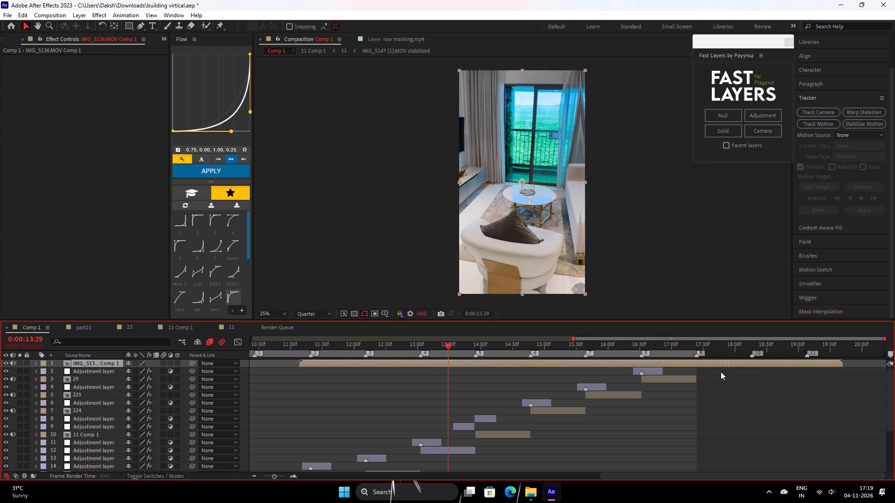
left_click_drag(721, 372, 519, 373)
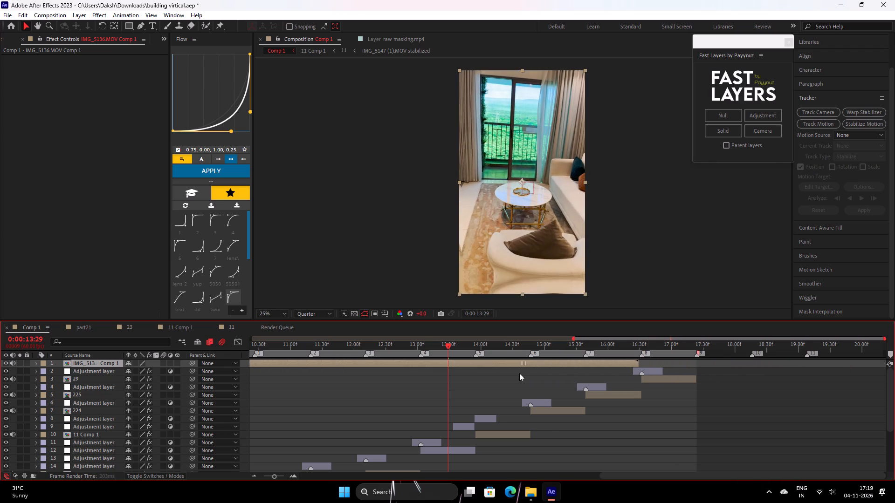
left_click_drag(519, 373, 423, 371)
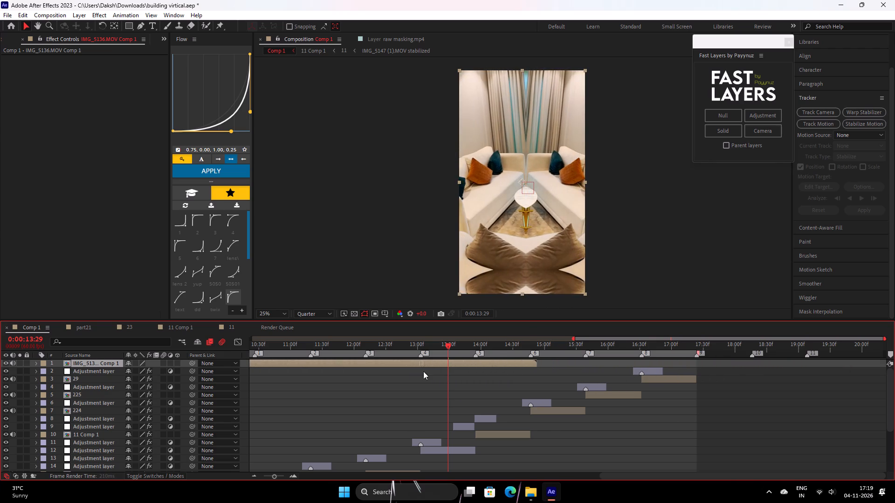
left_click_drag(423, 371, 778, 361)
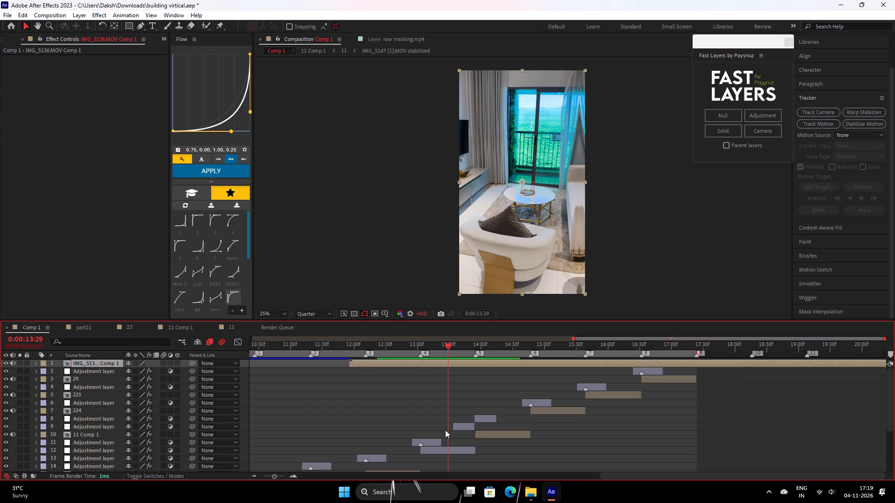
Set the current time to 0:00:14:33 and slide IMG_5136.MOV Comp 1 to start at about 13.1 seconds.
left_click_drag(443, 348, 433, 351)
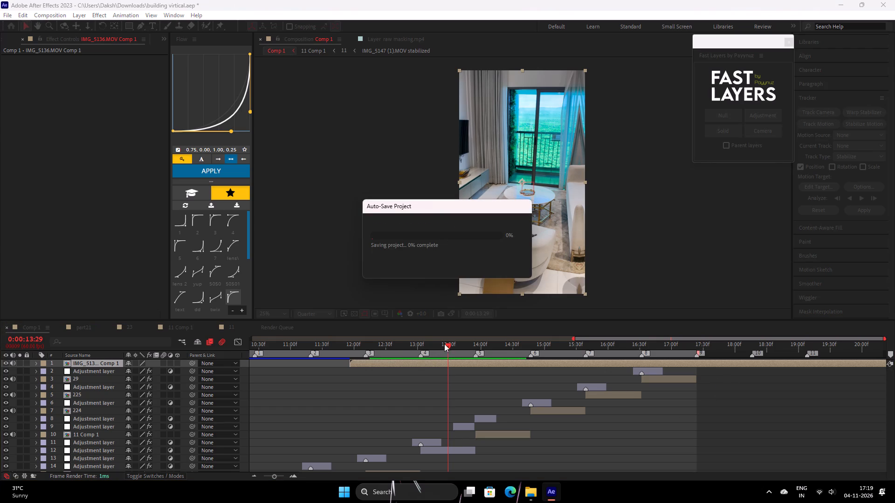
left_click_drag(445, 344, 441, 346)
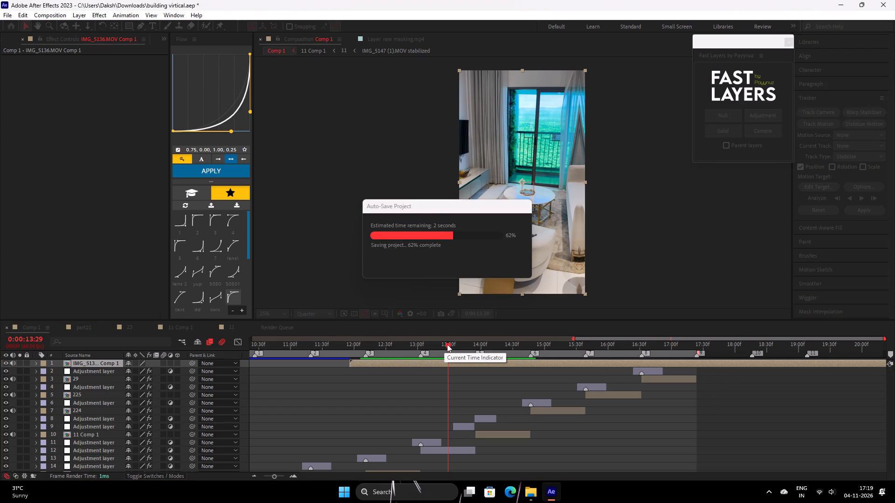
left_click_drag(446, 346, 345, 375)
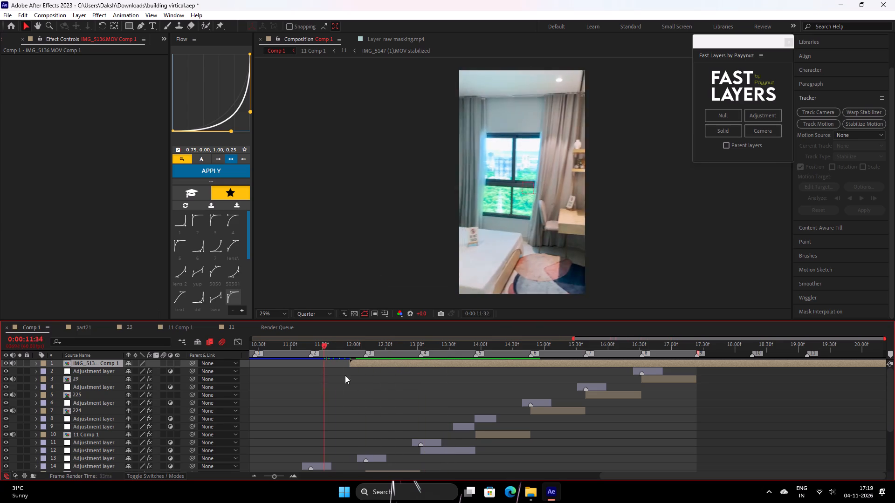
left_click_drag(345, 375, 515, 367)
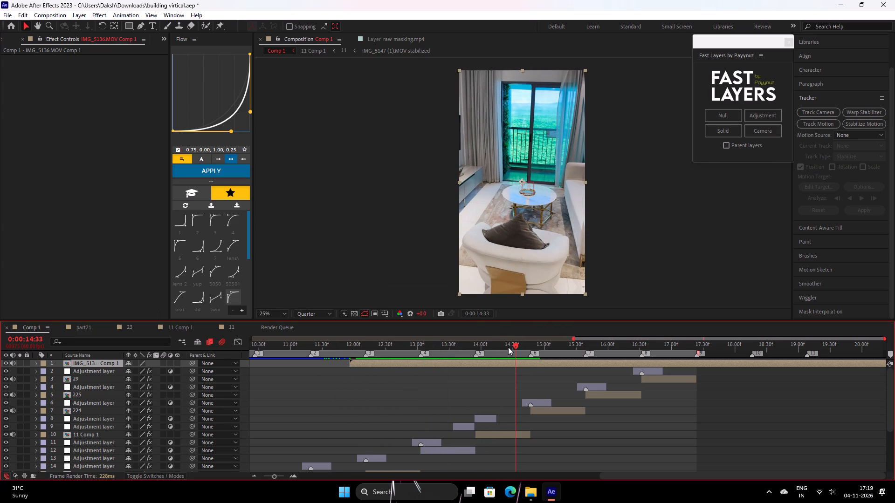
left_click_drag(605, 360, 496, 372)
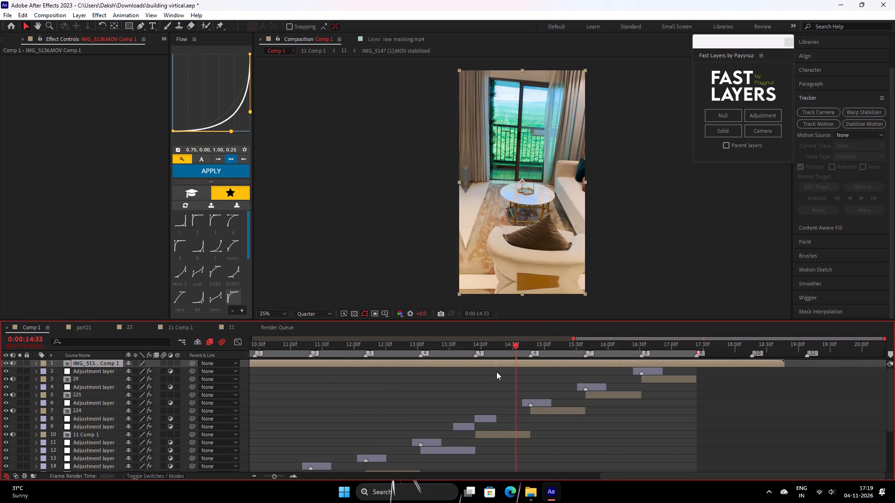
left_click_drag(496, 372, 401, 371)
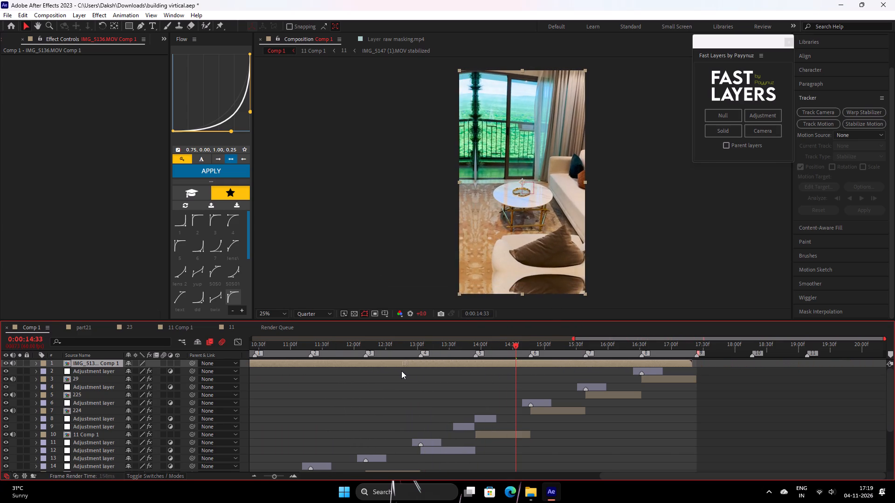
left_click_drag(401, 371, 304, 368)
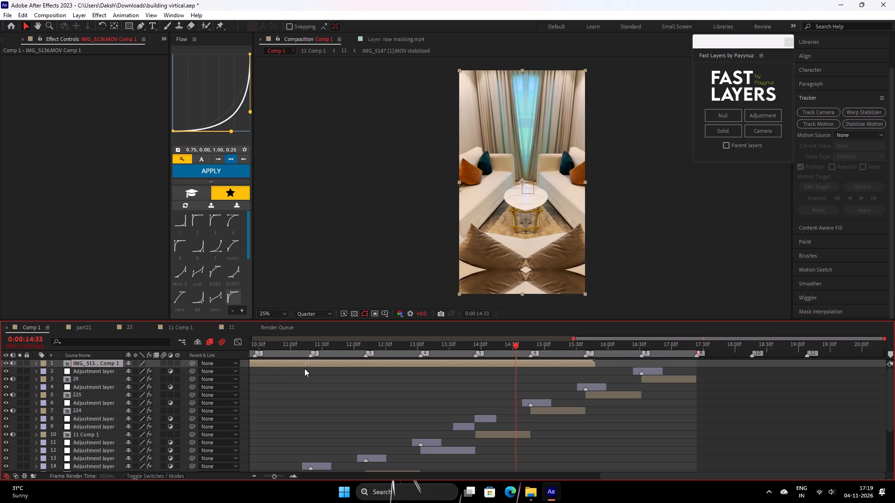
left_click_drag(304, 368, 737, 365)
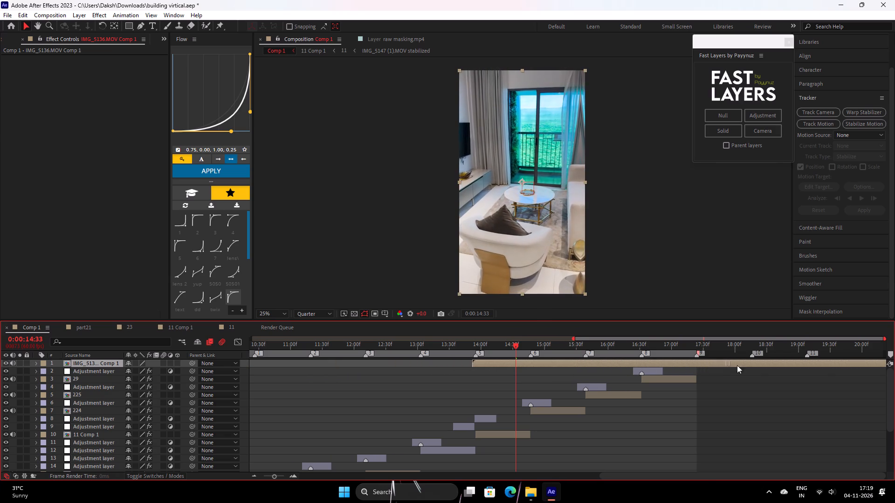
left_click_drag(737, 365, 624, 370)
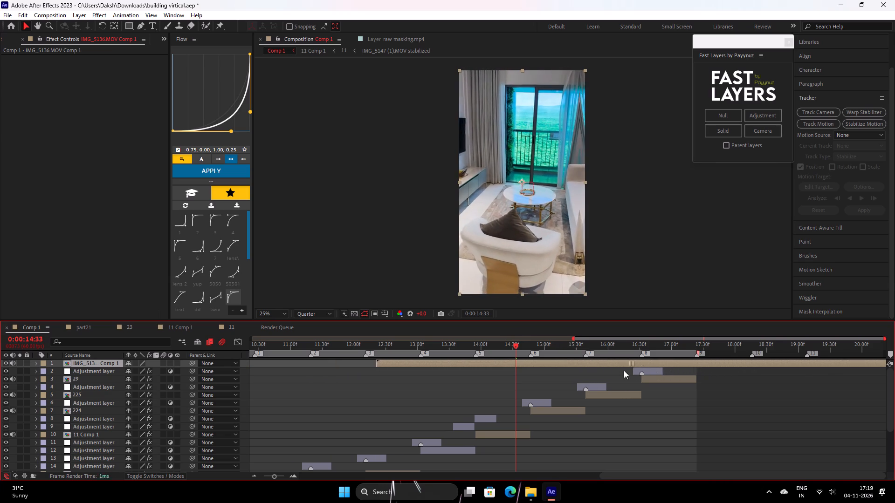
left_click_drag(624, 370, 706, 362)
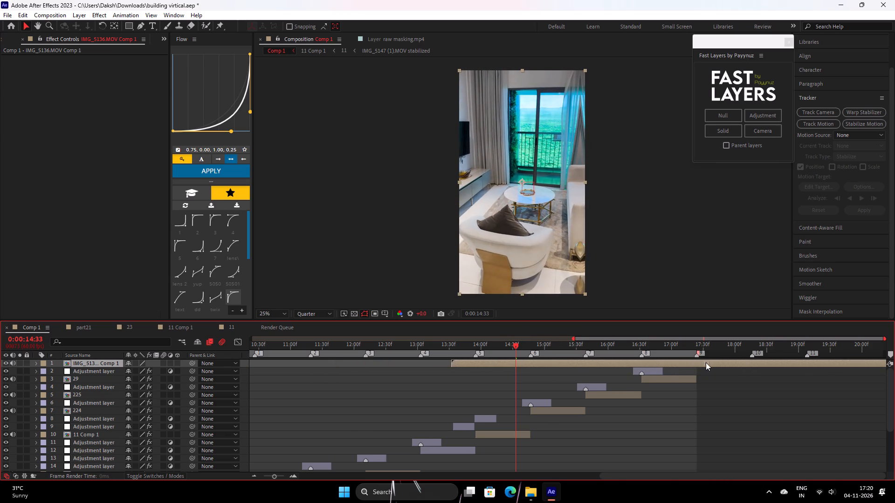
left_click_drag(706, 362, 681, 365)
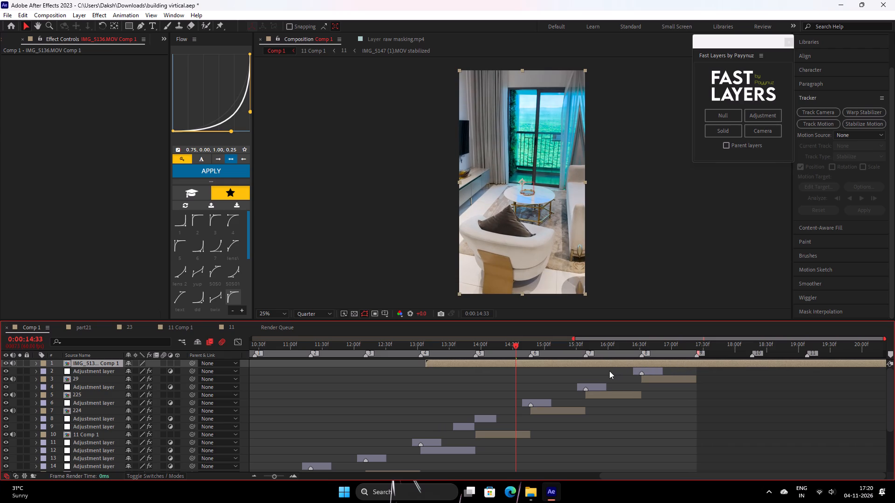
Enable time remapping on IMG_5136.MOV Comp 1 and add a Time Remap keyframe at 0:00:14:33.
key("ctrl+alt+t")
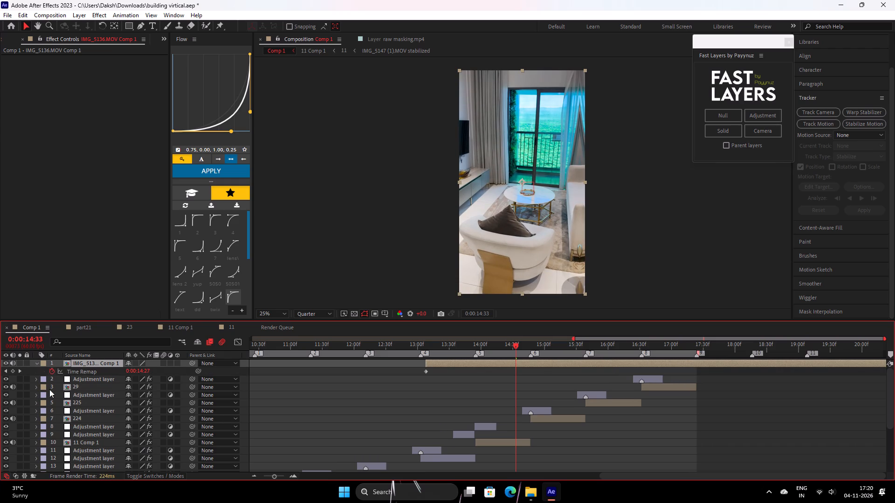
left_click(13, 370)
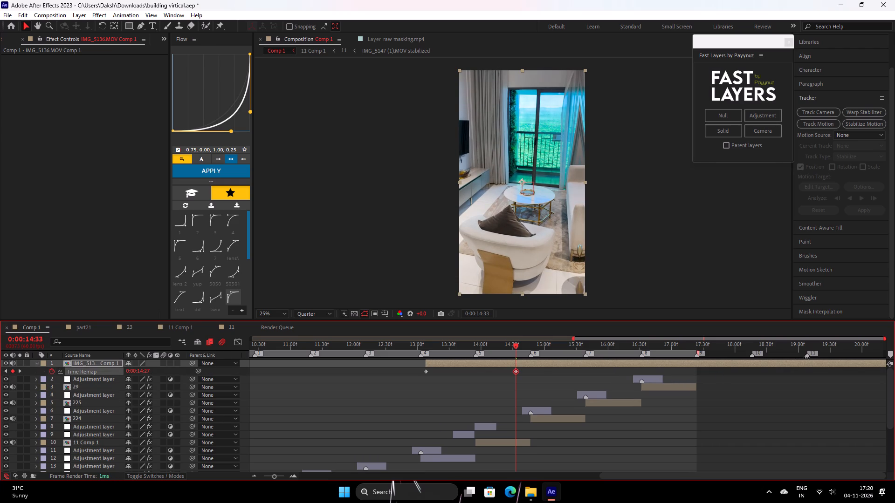
Slide IMG_5136.MOV Comp 1 with its Time Remap keyframes earlier, so the layer starts at about 10.4 seconds.
left_click_drag(813, 364, 630, 363)
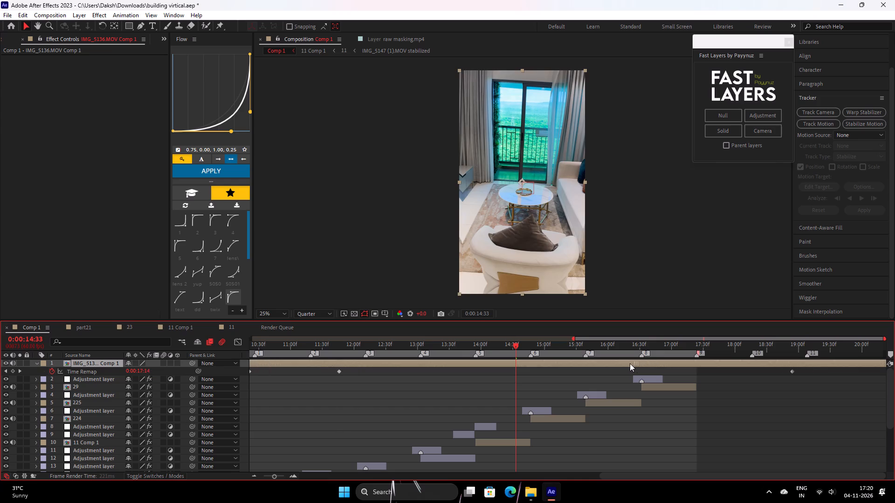
left_click_drag(630, 363, 756, 350)
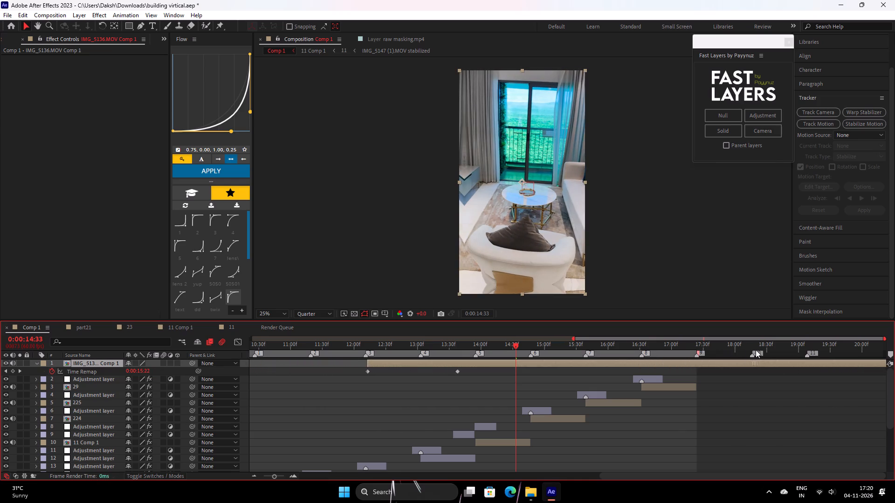
left_click_drag(756, 350, 758, 359)
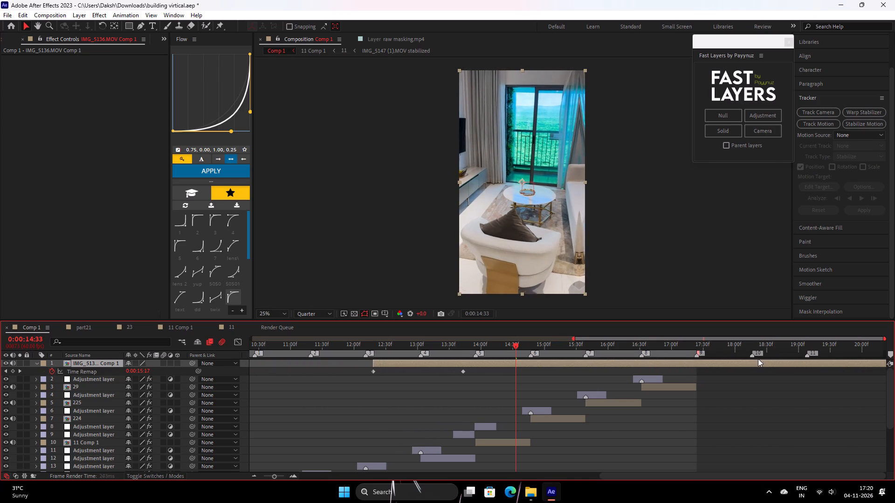
left_click_drag(758, 359, 666, 363)
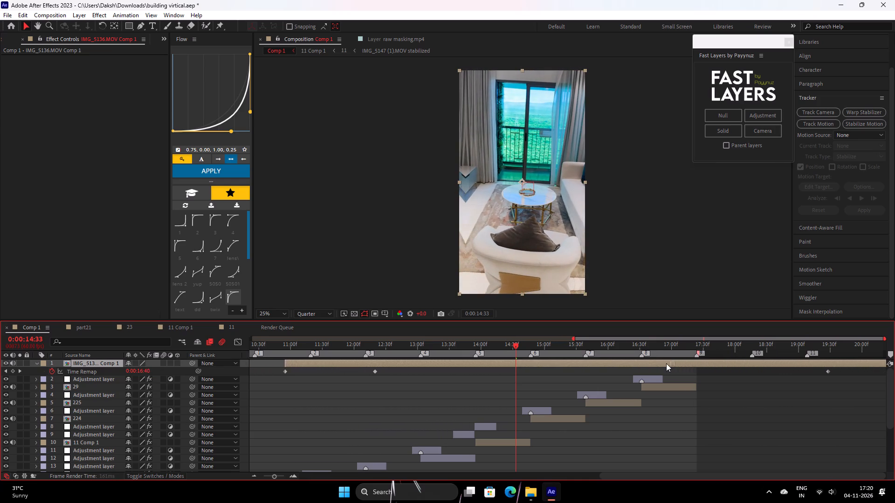
left_click_drag(666, 363, 638, 362)
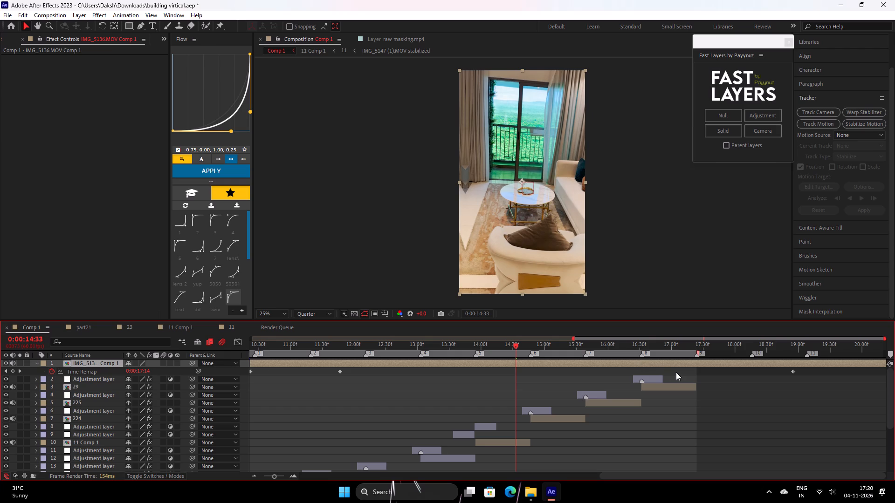
Examine the time-remapped footage frame by frame between about 0:00:14:29 and 0:00:15:00 for the next keyframe position.
left_click_drag(517, 347, 523, 350)
left_click_drag(523, 350, 516, 369)
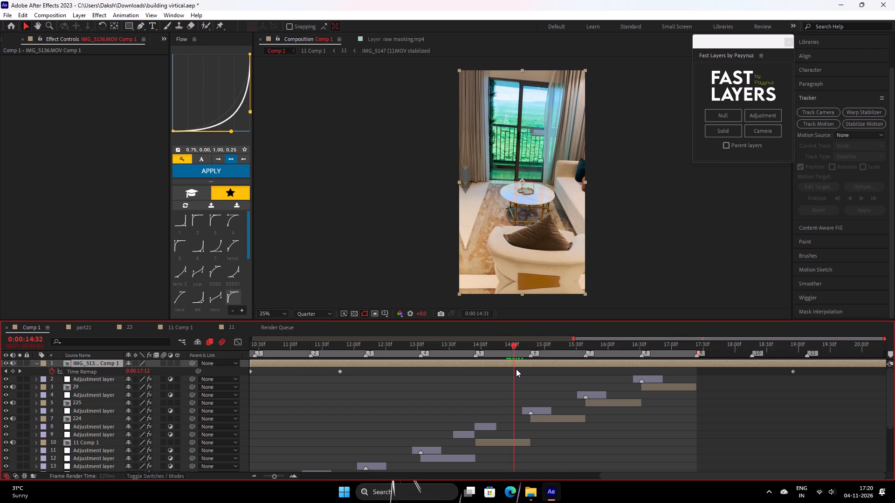
left_click_drag(516, 369, 533, 378)
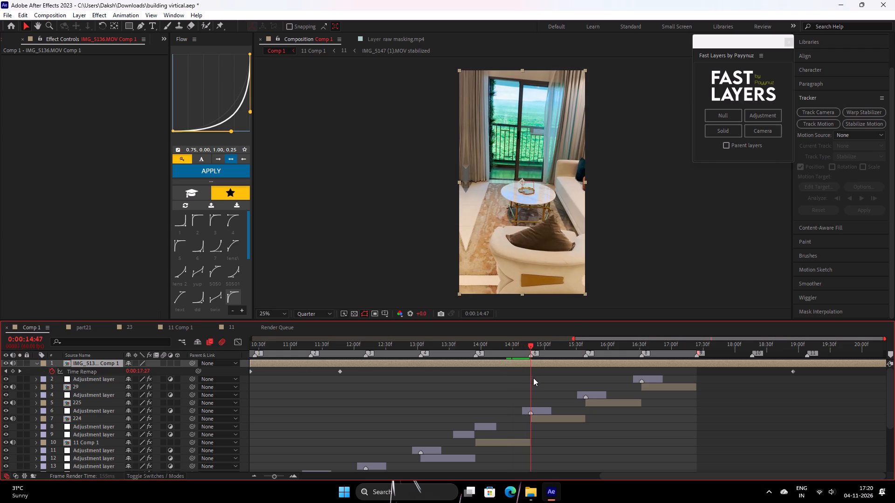
left_click_drag(533, 378, 537, 373)
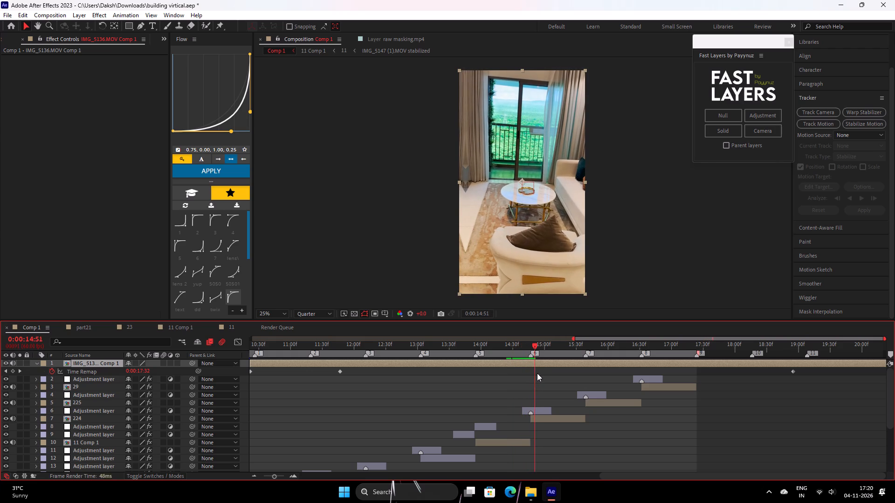
left_click_drag(537, 373, 515, 383)
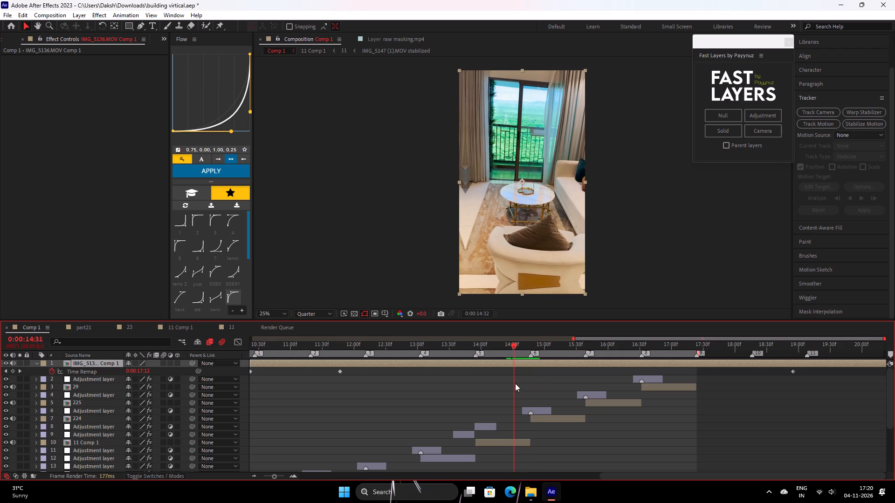
left_click_drag(515, 383, 514, 389)
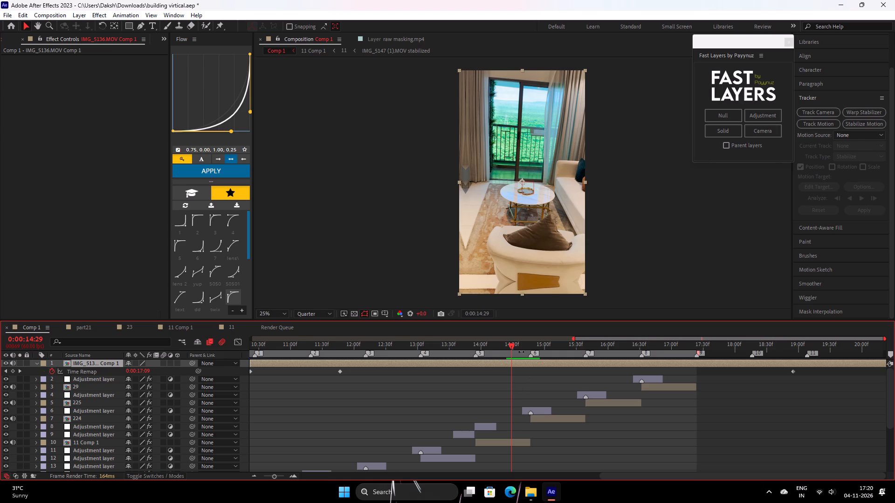
left_click_drag(514, 347, 544, 366)
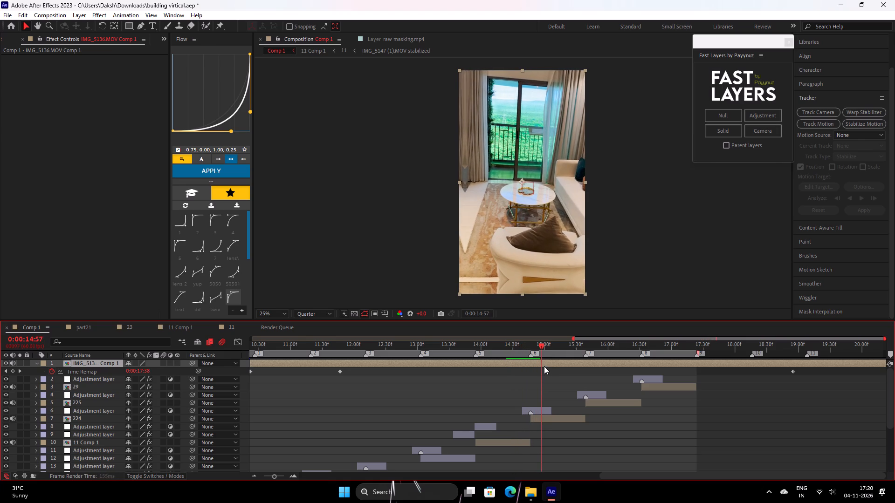
left_click_drag(544, 366, 546, 371)
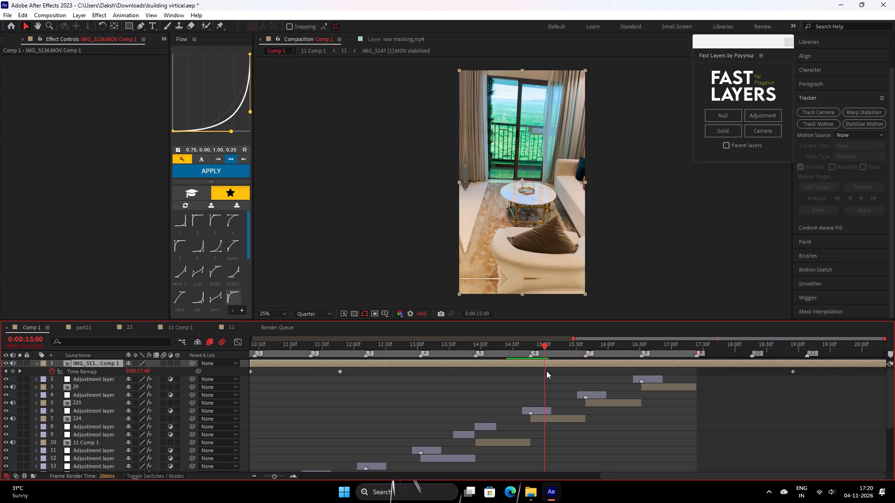
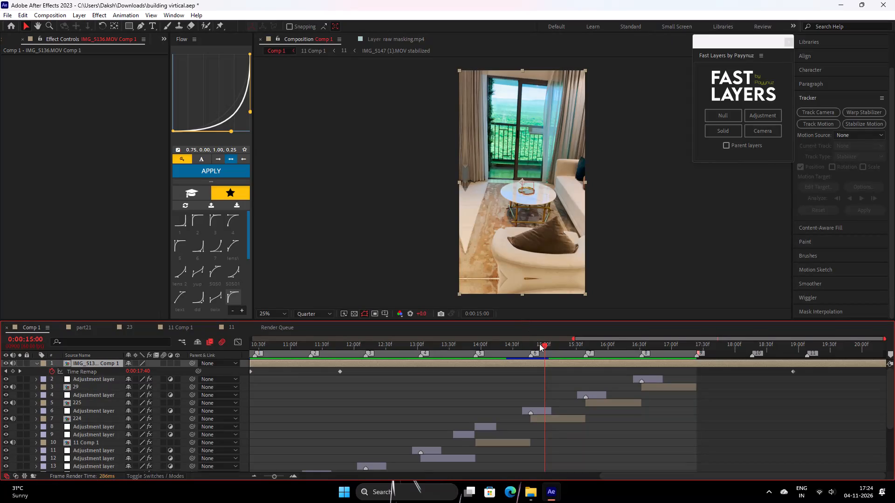
Preview Comp 1 and scrub the time-remapped footage between about 0:00:10:06 and 0:00:14:15 for the next keyframe position.
left_click_drag(540, 347, 422, 372)
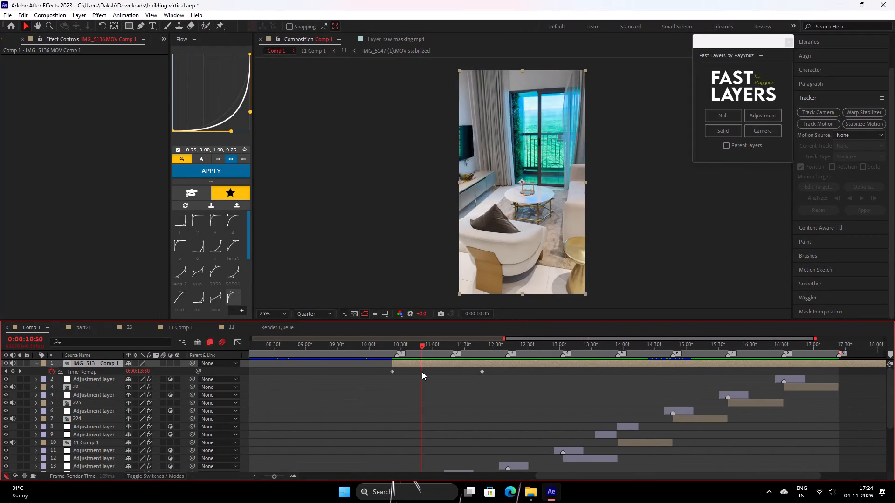
left_click_drag(422, 372, 376, 382)
key("space")
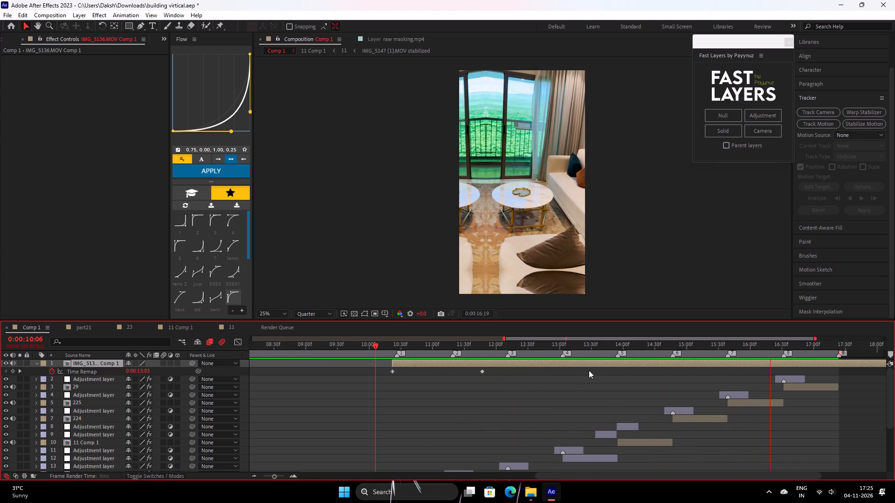
key("space")
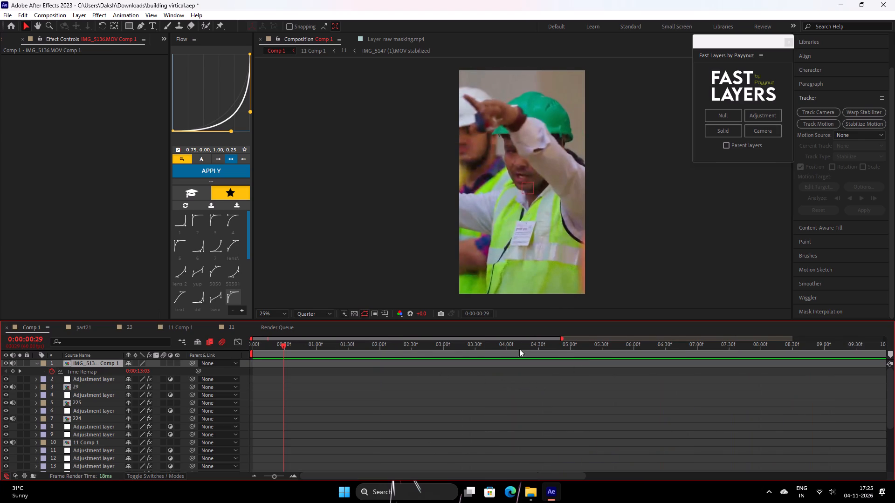
left_click_drag(282, 348, 247, 364)
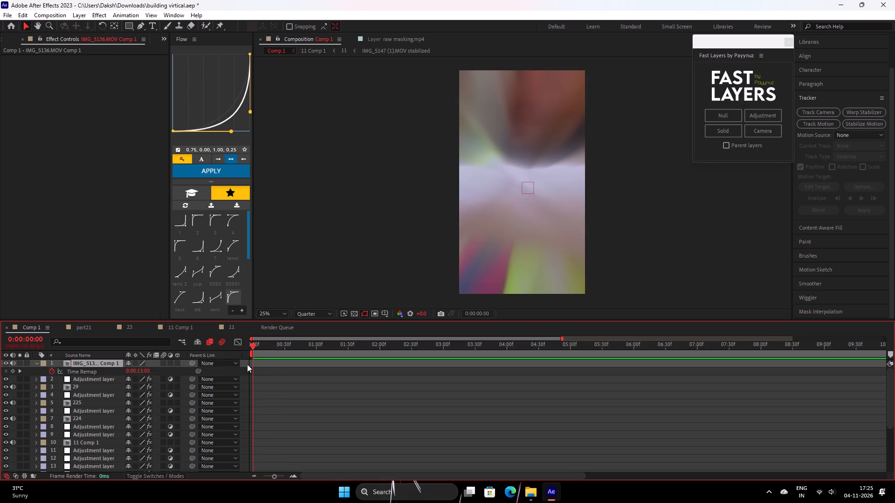
left_click_drag(247, 364, 563, 364)
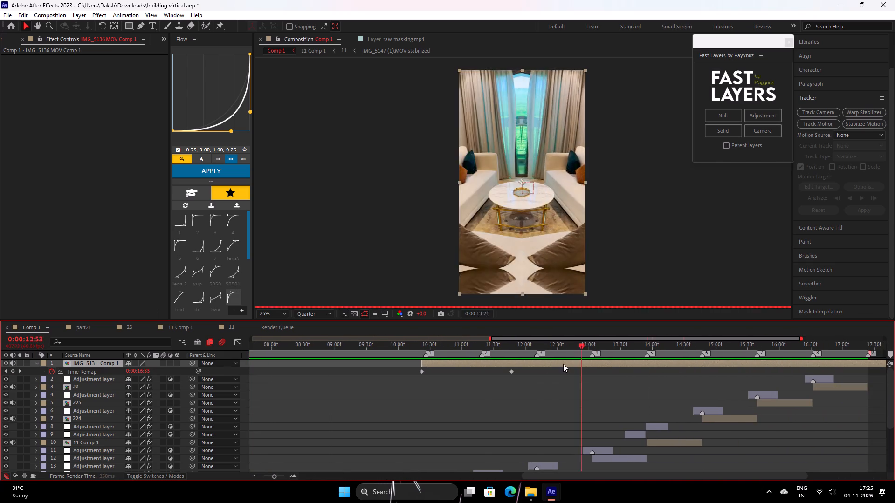
left_click_drag(563, 364, 466, 379)
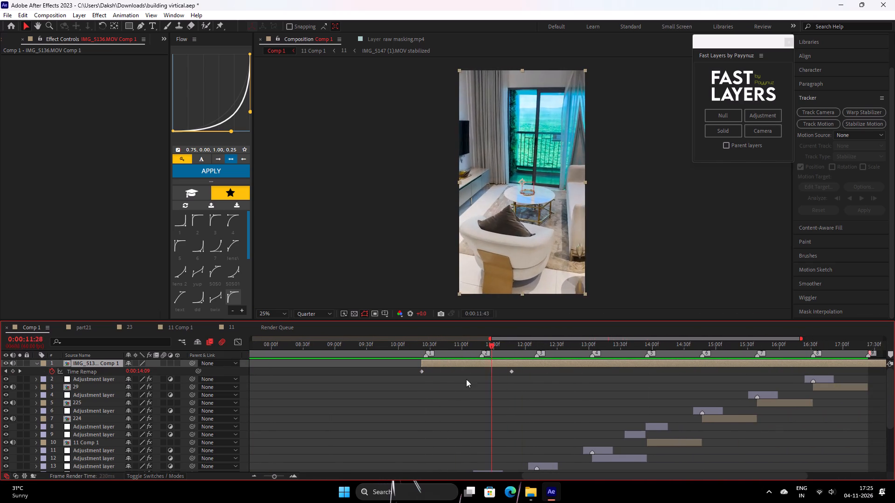
left_click_drag(466, 379, 670, 375)
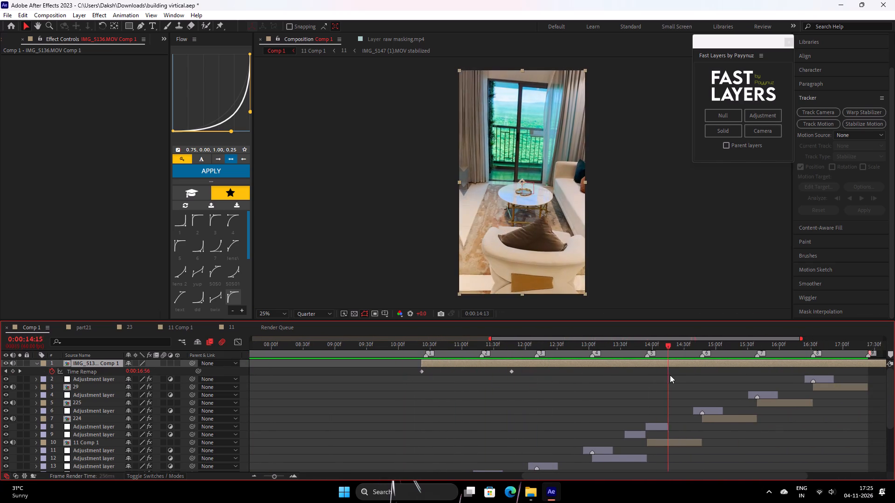
left_click_drag(670, 375, 645, 376)
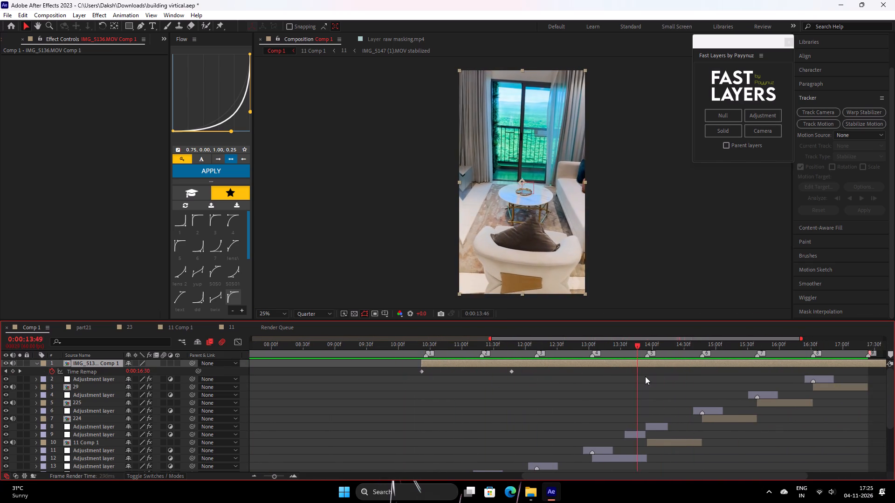
left_click_drag(645, 376, 512, 380)
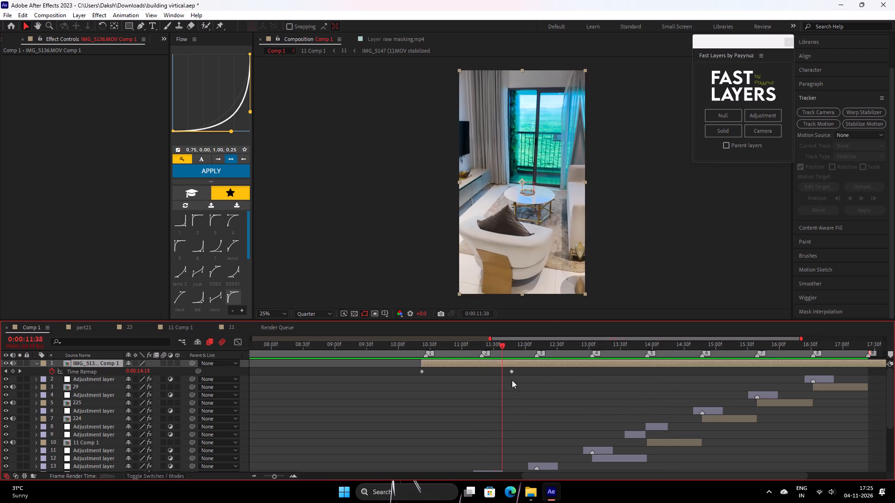
left_click_drag(512, 380, 661, 373)
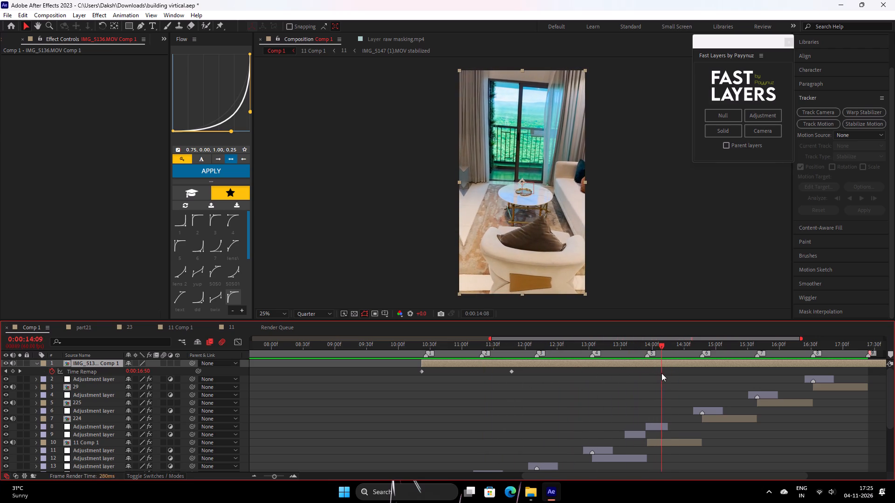
Add a Time Remap keyframe to IMG_5136.MOV Comp 1 at 0:00:13:39.
left_click_drag(661, 373, 629, 377)
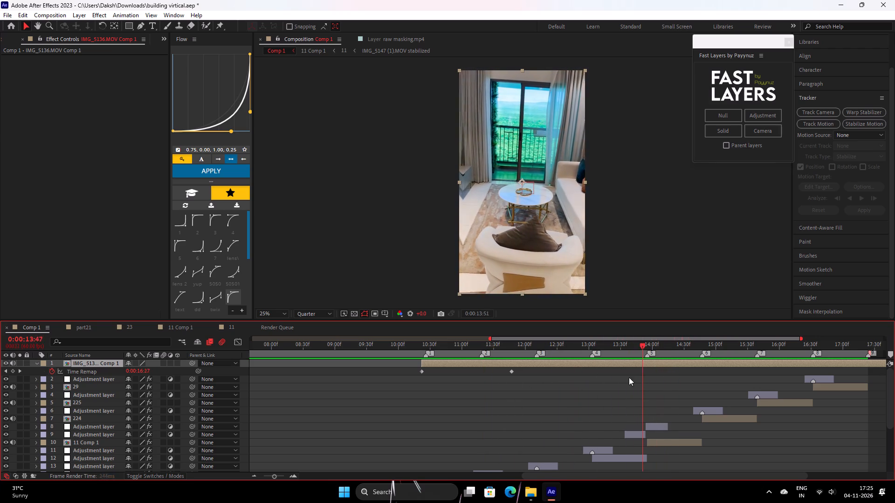
left_click_drag(629, 377, 629, 378)
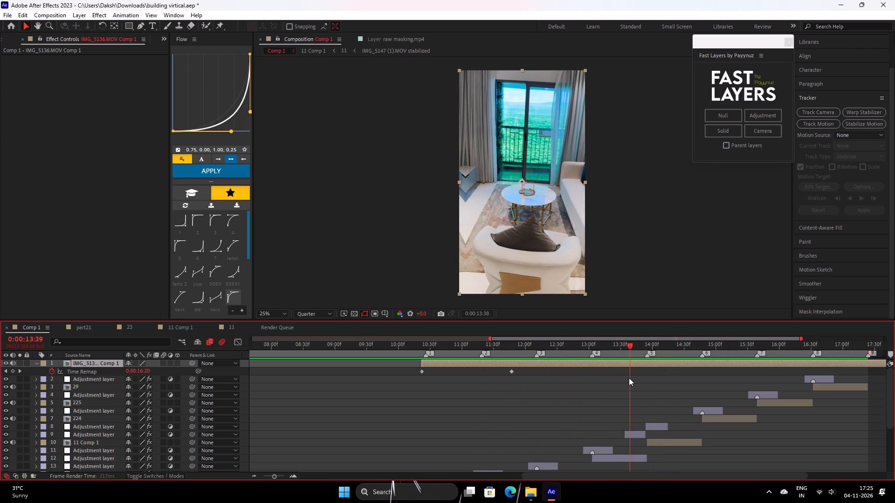
left_click_drag(629, 378, 627, 379)
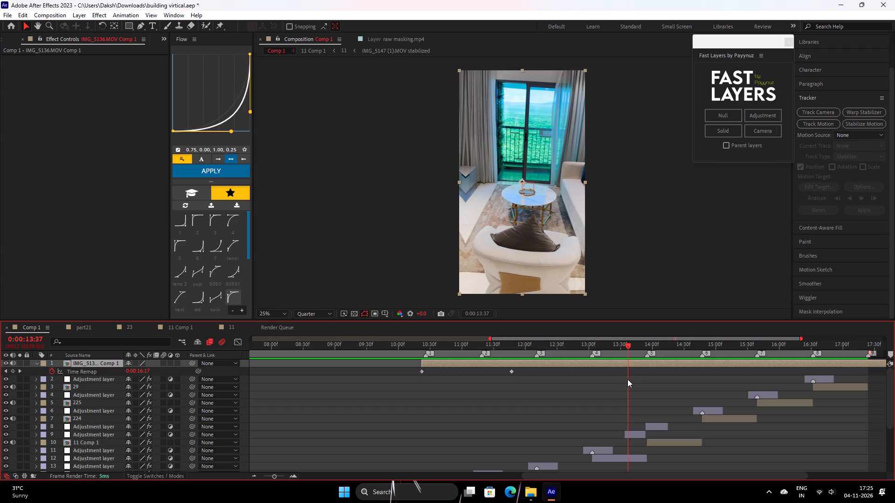
left_click_drag(627, 379, 627, 380)
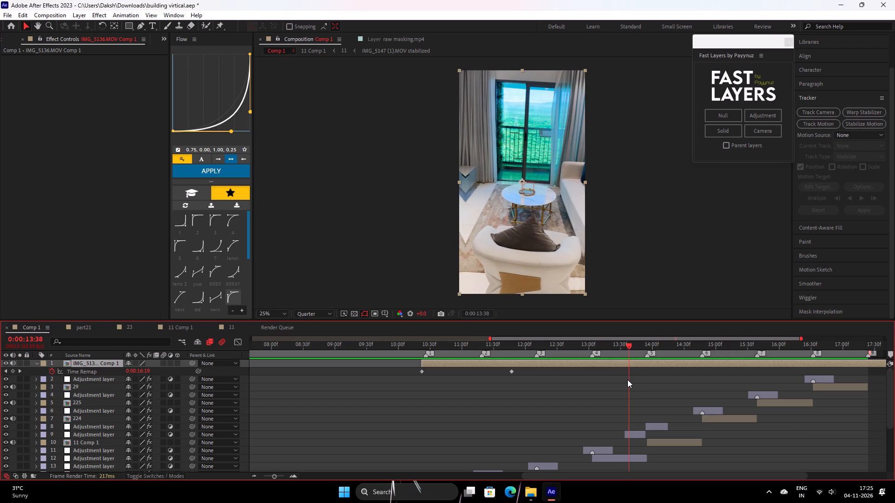
left_click_drag(627, 380, 629, 380)
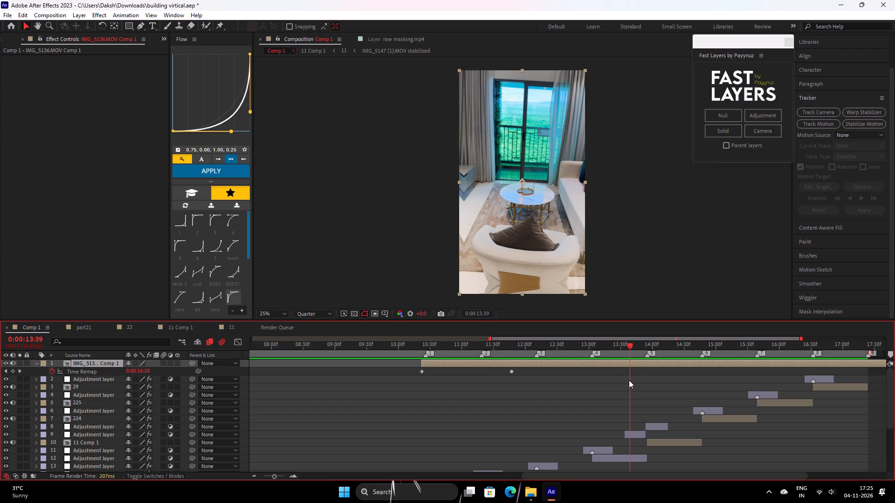
left_click(13, 371)
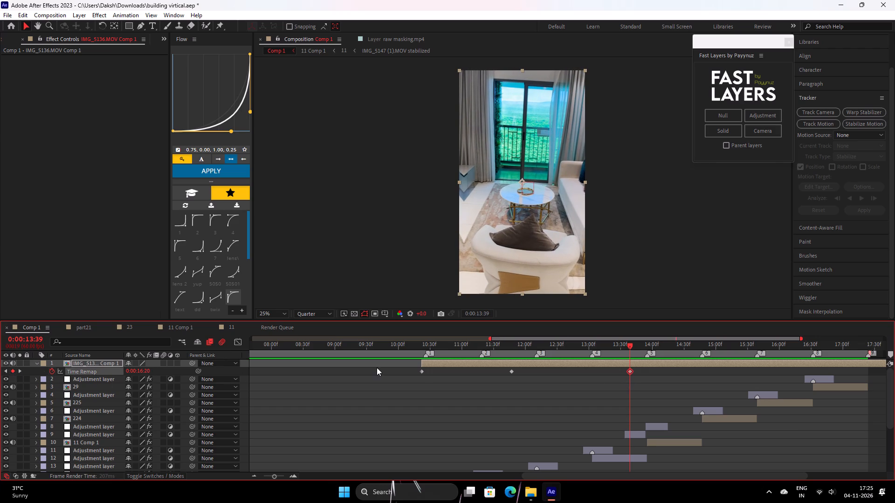
Delete the first and last Time Remap keyframes of IMG_5136.MOV Comp 1, sliding the layer earlier to reach the last one.
left_click(420, 374)
key("BackSpace")
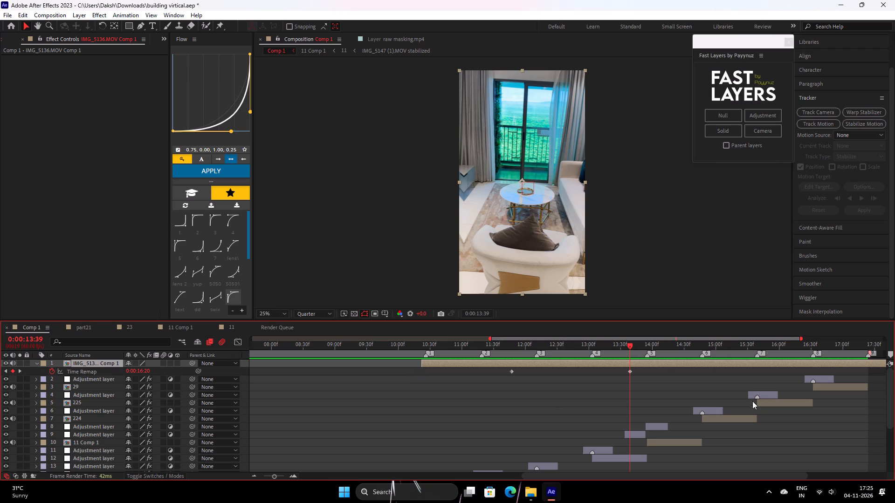
left_click_drag(844, 365, 657, 383)
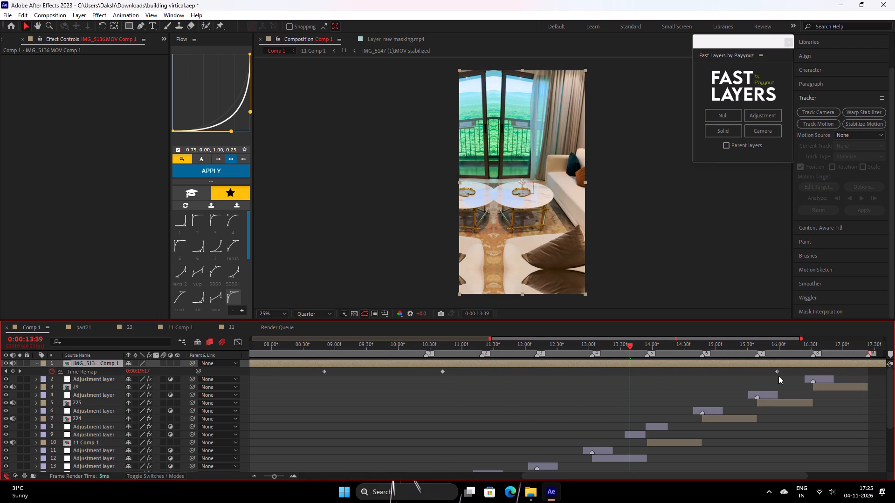
left_click(778, 370)
key("BackSpace")
Move the two remaining Time Remap keyframes earlier together, placing them at about 8.1 and 10 seconds.
left_click_drag(500, 380, 310, 381)
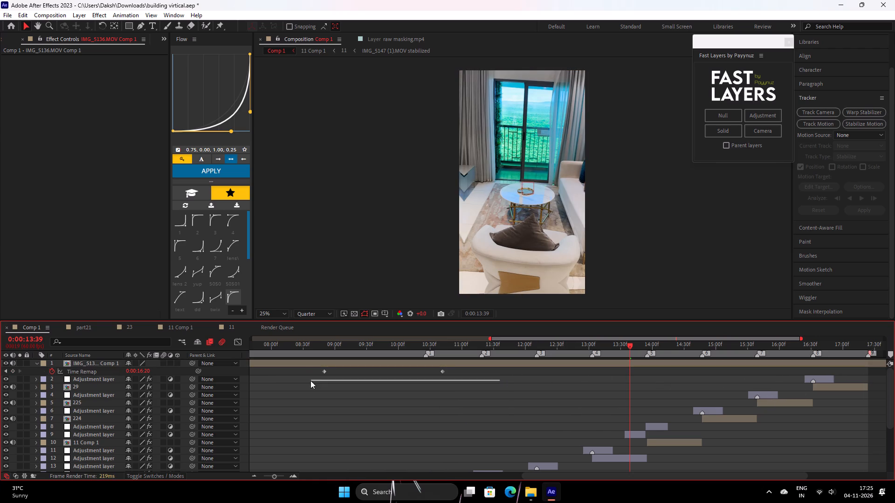
left_click_drag(310, 381, 301, 360)
left_click_drag(442, 373, 397, 386)
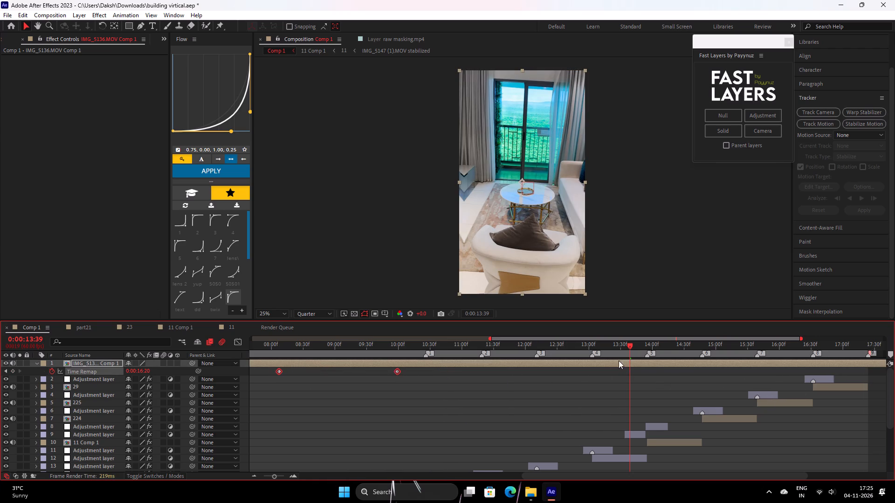
Set the current time to 0:00:13:03 at marker 4 and move the start of IMG_5136.MOV Comp 1 there.
left_click_drag(621, 351, 601, 362)
scroll(609, 369, "down", 2)
scroll(619, 360, "up", 2)
left_click_drag(613, 346, 592, 373)
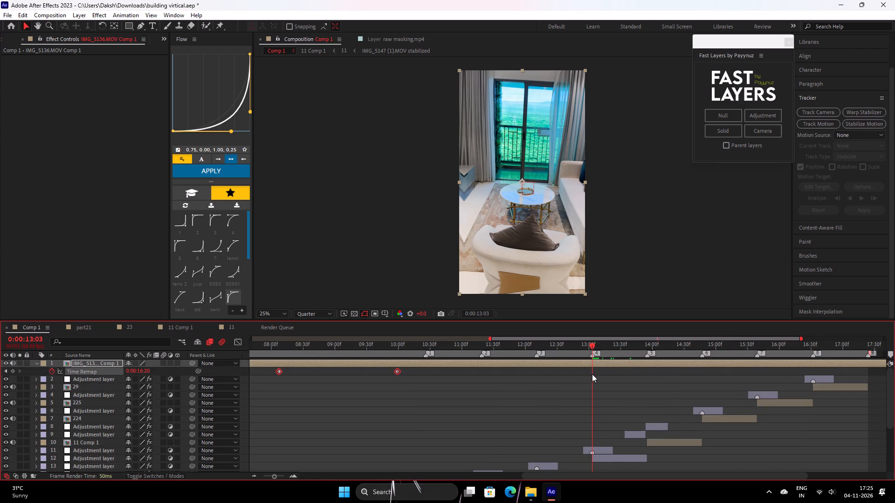
key("bracketleft")
Move both Time Remap keyframes together so the first one sits at the layer's start, 0:00:13:03.
left_click_drag(636, 370, 629, 375)
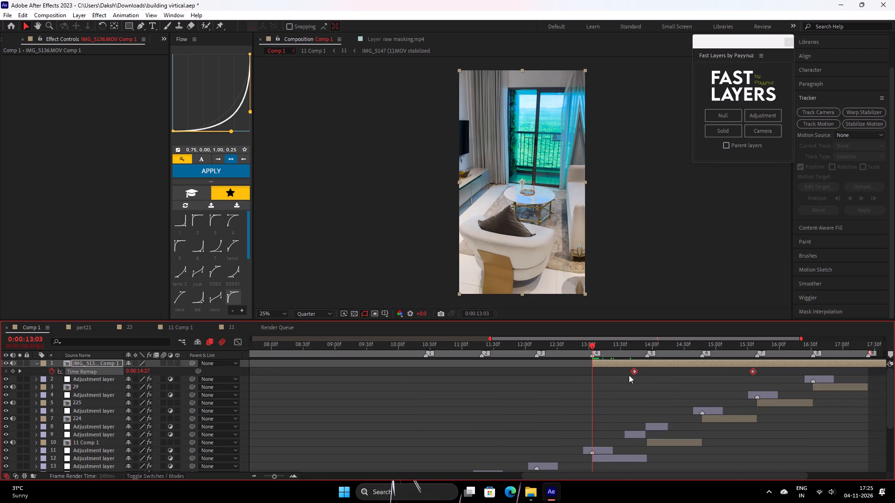
left_click_drag(629, 375, 591, 397)
left_click_drag(591, 371, 592, 378)
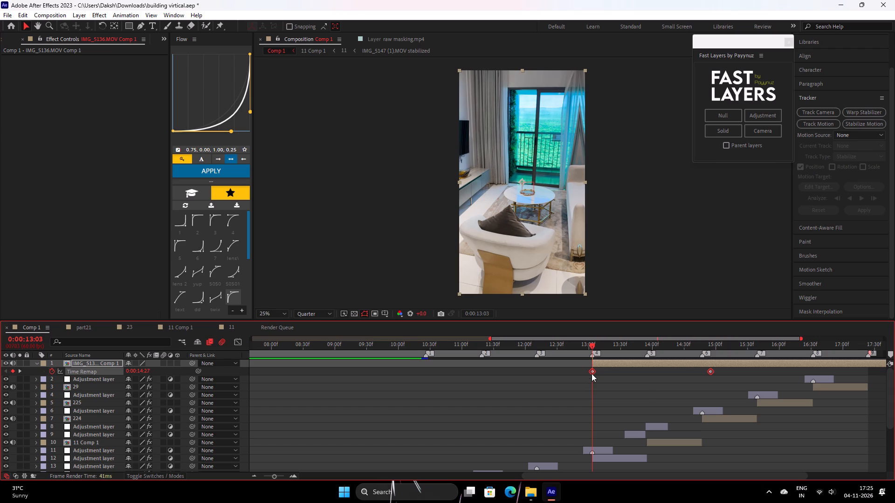
Set the current time to 0:00:13:30 and move the second Time Remap keyframe onto it.
left_click(296, 477)
left_click(634, 407)
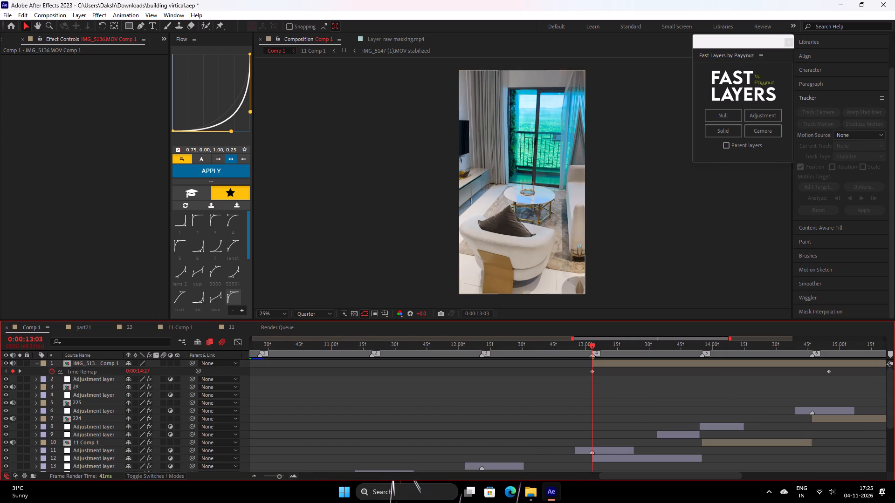
left_click_drag(602, 349, 649, 393)
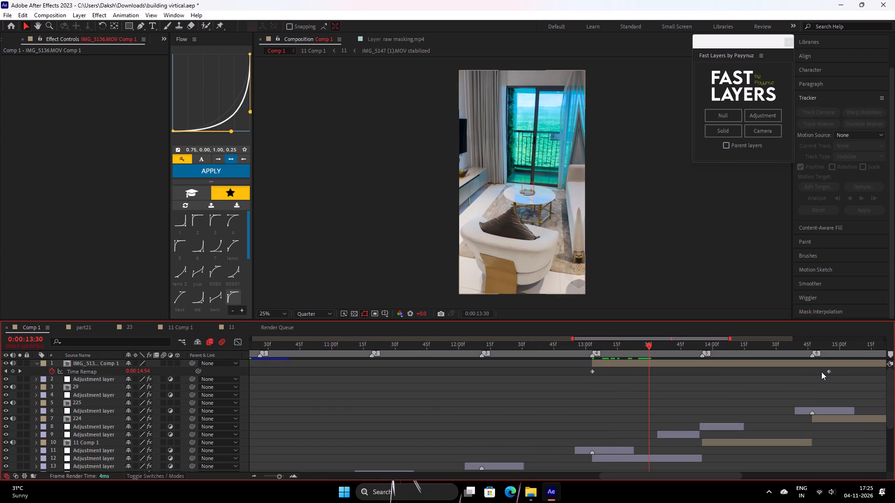
left_click_drag(827, 372, 649, 435)
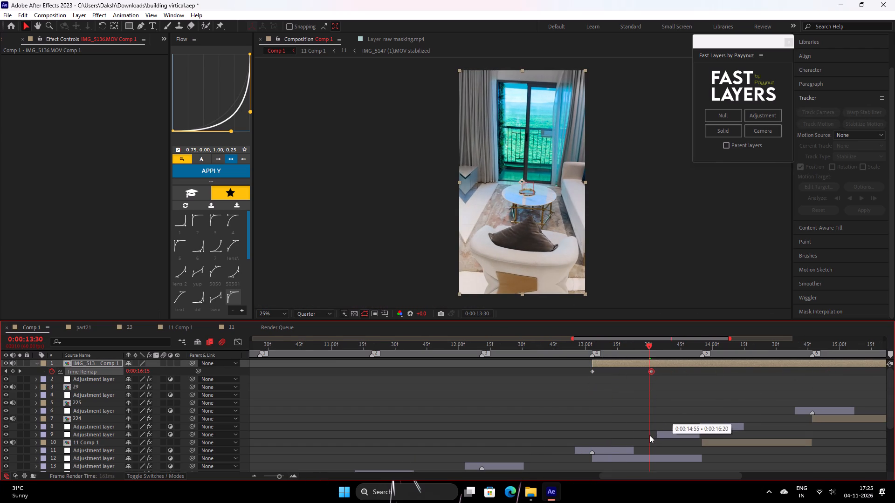
left_click_drag(649, 435, 648, 439)
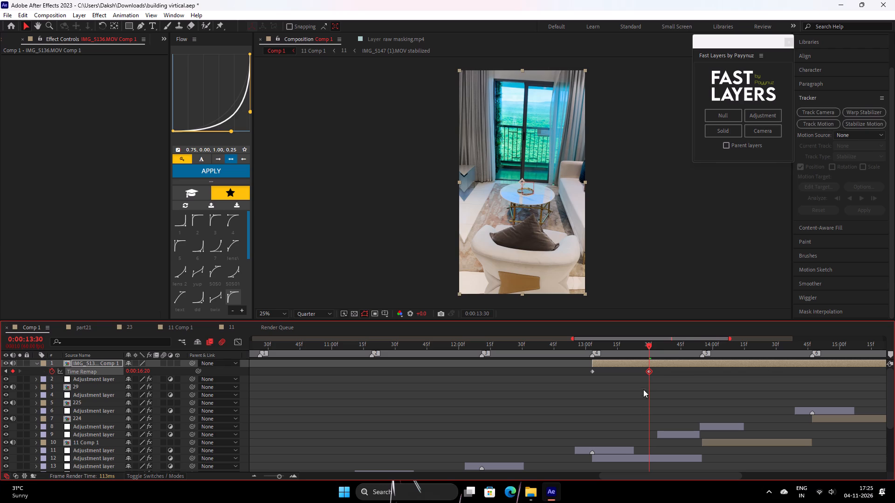
Copy the first Time Remap keyframe to 0:00:13:55 at marker 5.
left_click_drag(654, 347, 702, 381)
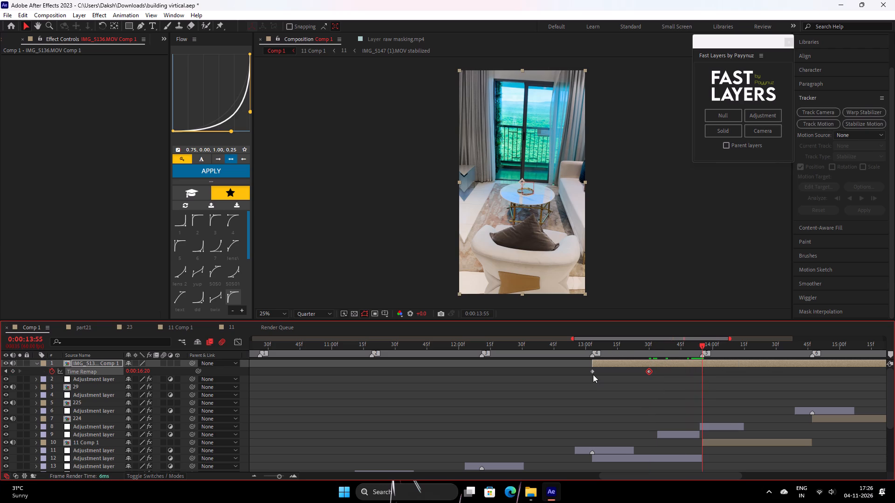
left_click(593, 374)
key("ctrl+c")
key("ctrl+v")
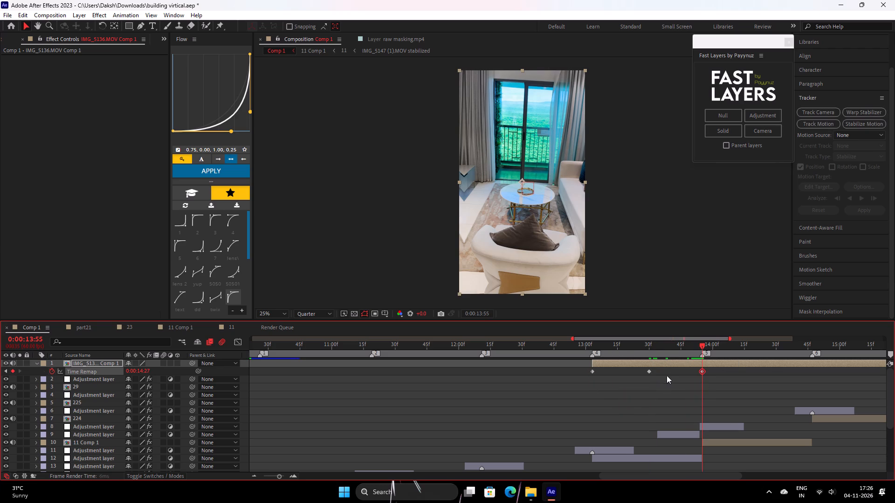
Nudge the middle Time Remap keyframe about one frame earlier.
left_click(668, 378)
left_click_drag(651, 372, 648, 379)
left_click(648, 379)
Apply Flow curve preset 4 (0.00, 0.00, 0.00, 1.00) to the first two Time Remap keyframes.
left_click_drag(667, 387, 574, 362)
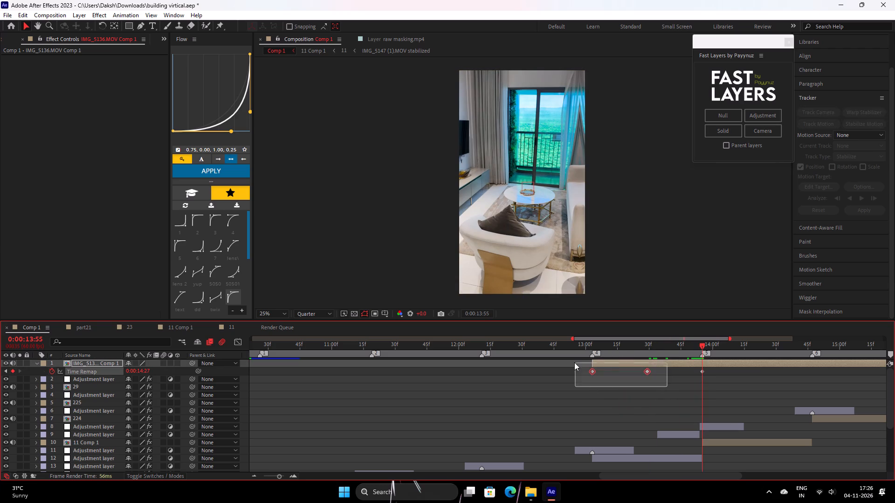
left_click_drag(574, 362, 571, 360)
left_click(226, 216)
left_click(227, 173)
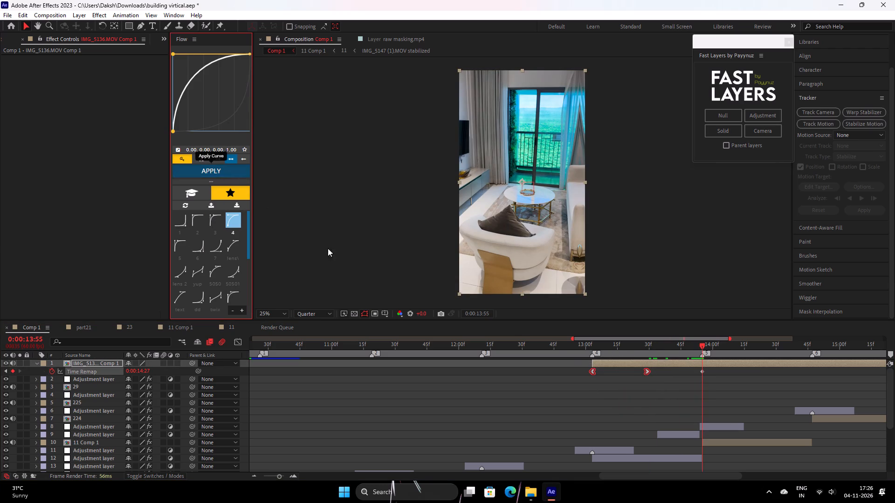
Apply Flow curve preset 7 (1.00, 0.00, 1.00, 1.00) to the last two Time Remap keyframes.
left_click_drag(744, 393, 616, 361)
left_click(214, 246)
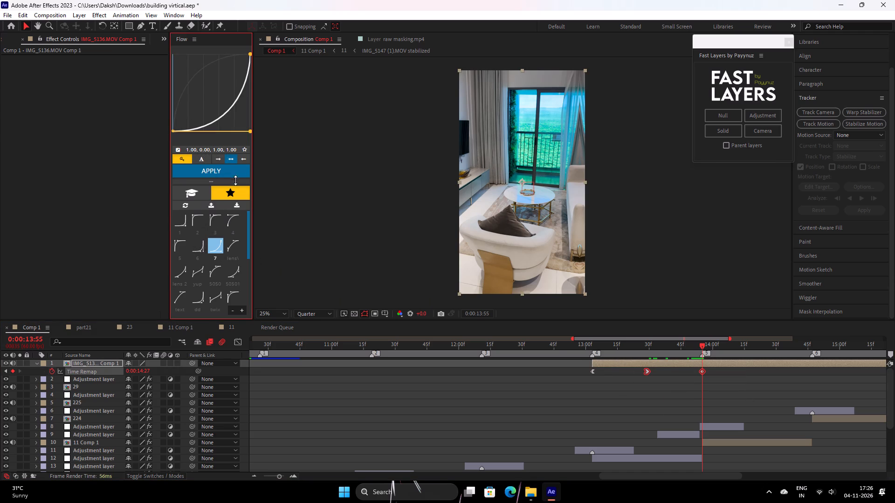
left_click(235, 178)
left_click(236, 175)
left_click(217, 241)
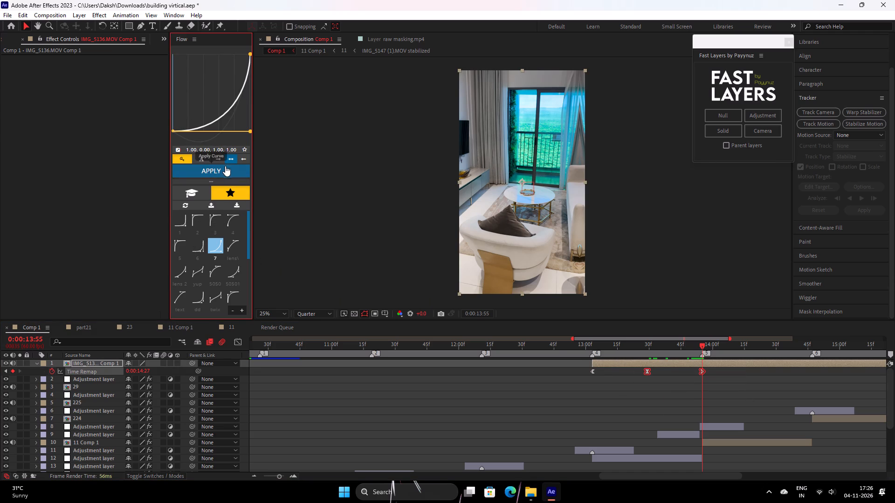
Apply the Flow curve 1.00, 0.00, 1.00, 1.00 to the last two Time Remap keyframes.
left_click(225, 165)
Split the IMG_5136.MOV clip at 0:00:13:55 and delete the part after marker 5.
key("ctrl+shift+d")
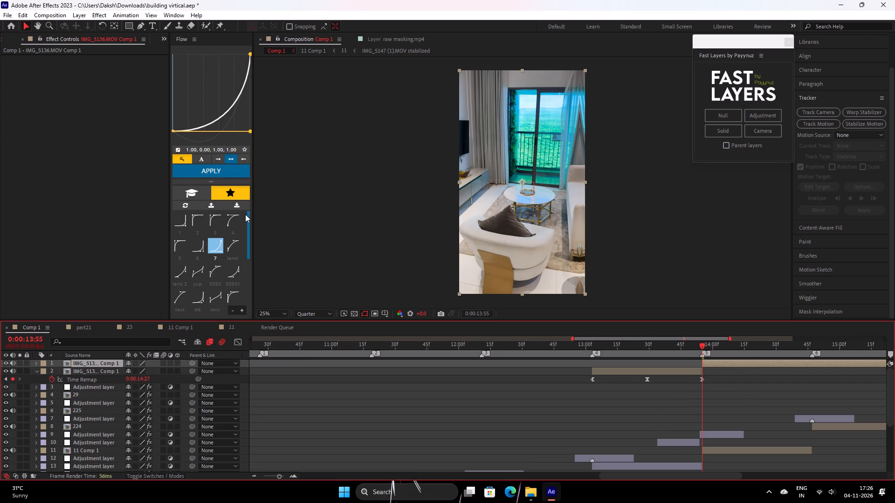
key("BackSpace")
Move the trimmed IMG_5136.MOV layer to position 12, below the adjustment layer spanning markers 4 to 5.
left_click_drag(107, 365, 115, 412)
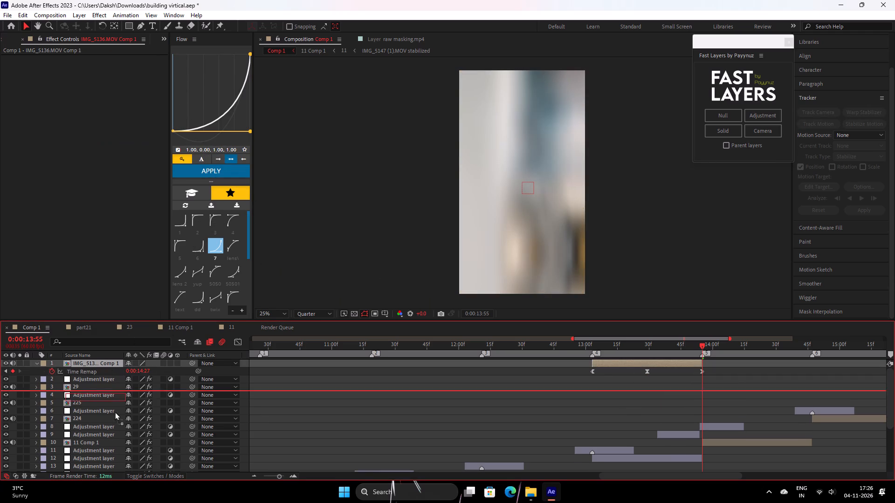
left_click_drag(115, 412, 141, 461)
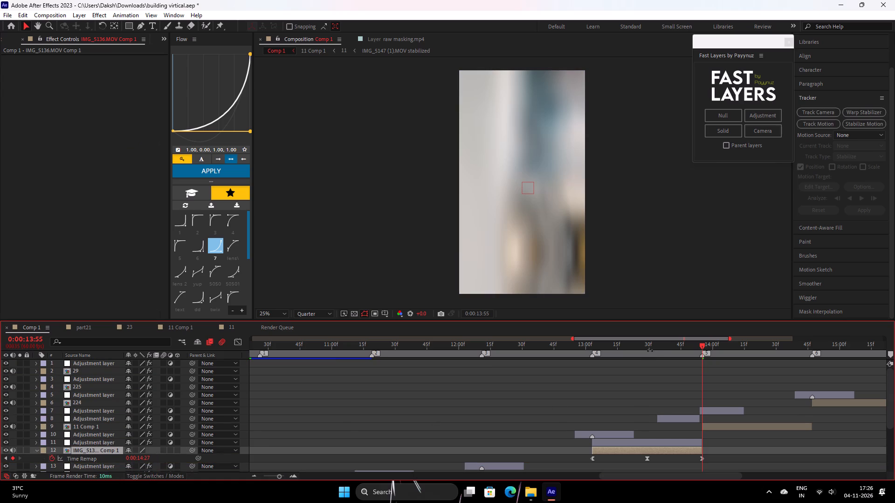
Play back the edit from 0:00:12:25 and again from 0:00:10:05 to review the time-remapped clip in sequence.
left_click_drag(648, 347, 547, 387)
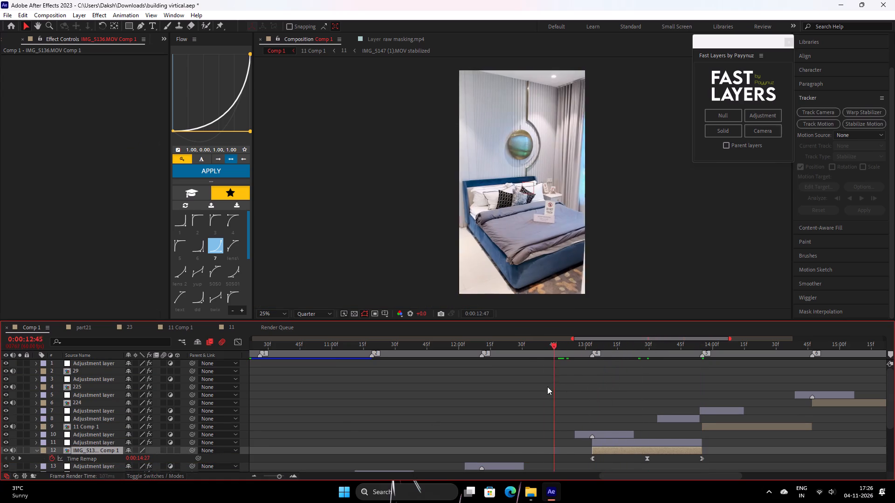
left_click_drag(547, 387, 511, 391)
key("space")
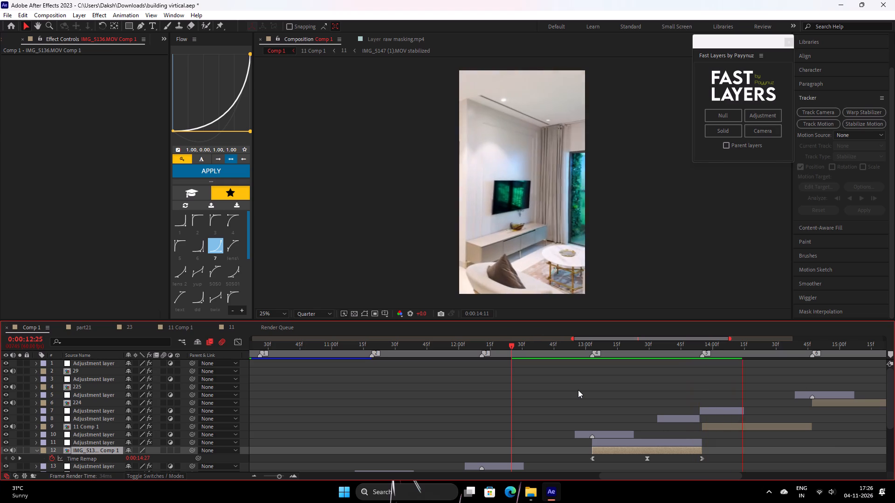
key("space")
left_click_drag(746, 347, 414, 401)
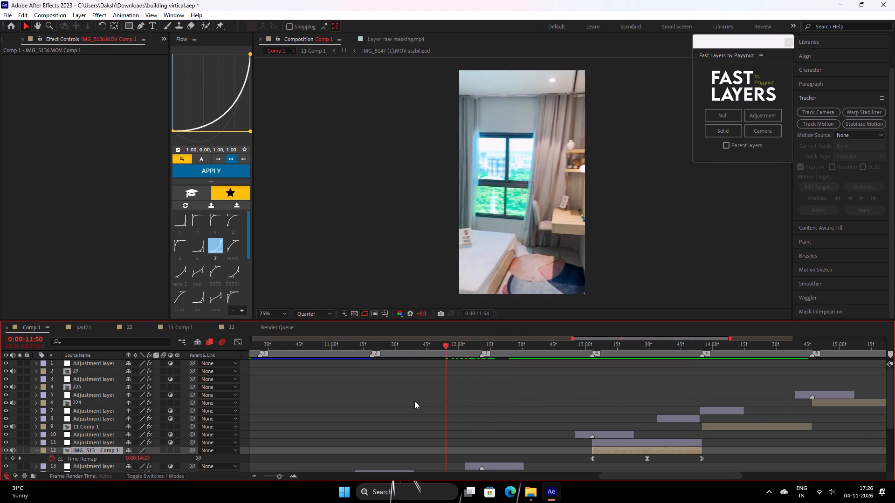
left_click_drag(414, 401, 242, 398)
key("space")
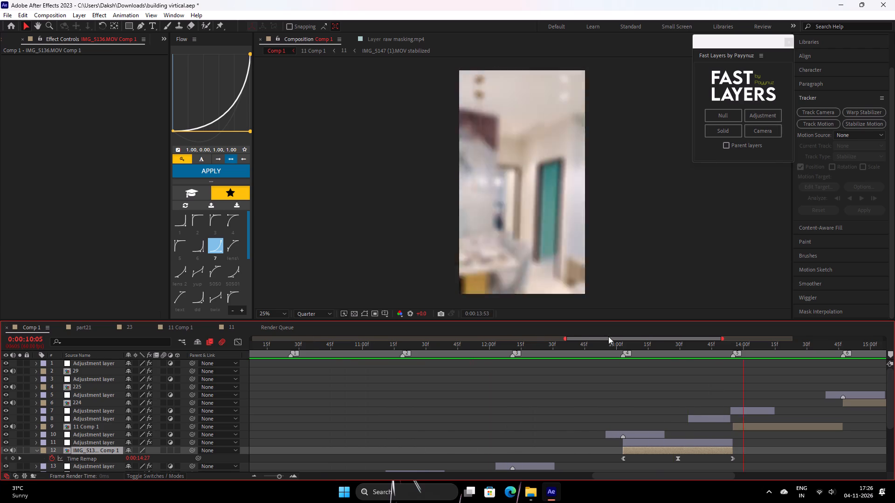
key("space")
Scrub and replay the time-remapped clip between markers 4 and 5 to examine its motion up to the middle keyframe.
left_click_drag(685, 353, 659, 355)
left_click_drag(672, 344, 629, 364)
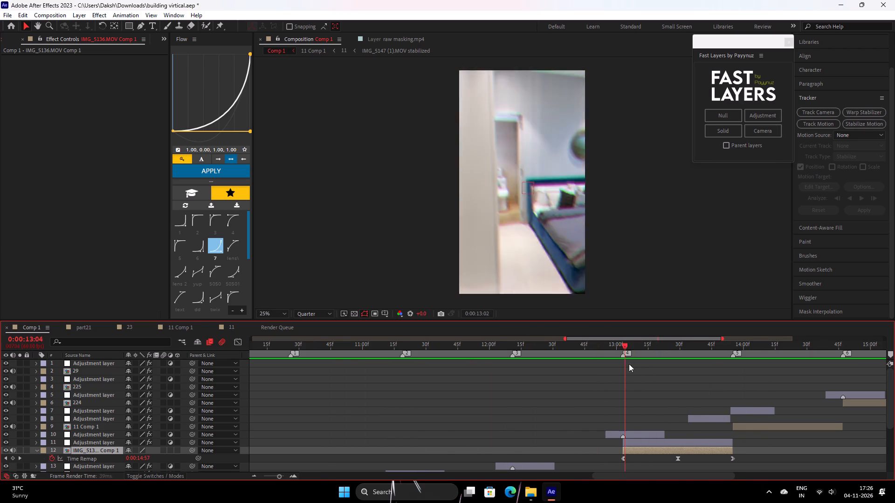
left_click_drag(629, 364, 643, 364)
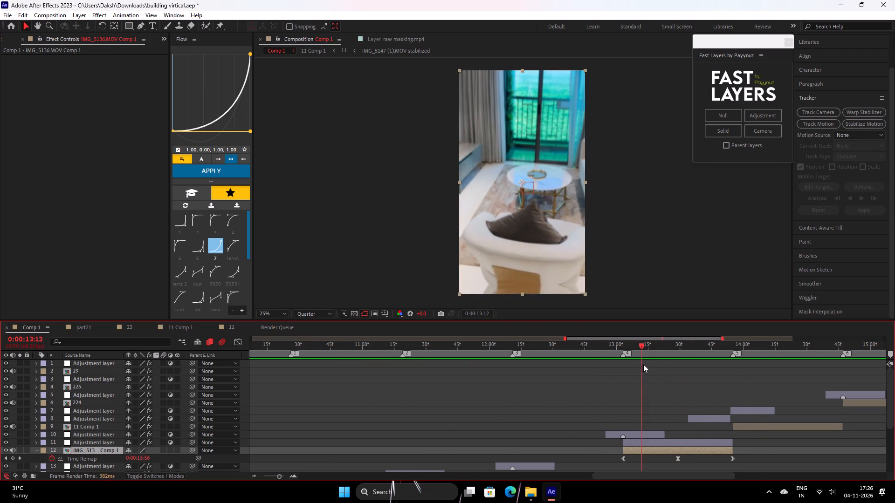
left_click_drag(643, 364, 674, 356)
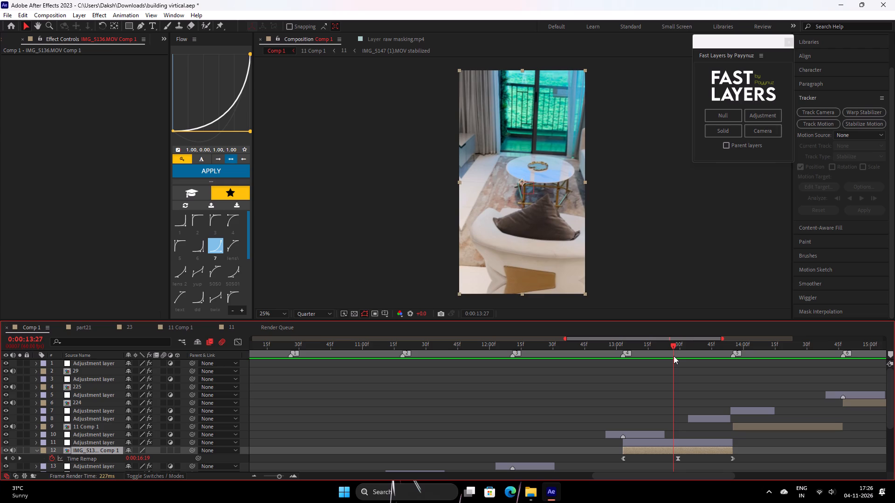
left_click_drag(674, 356, 599, 376)
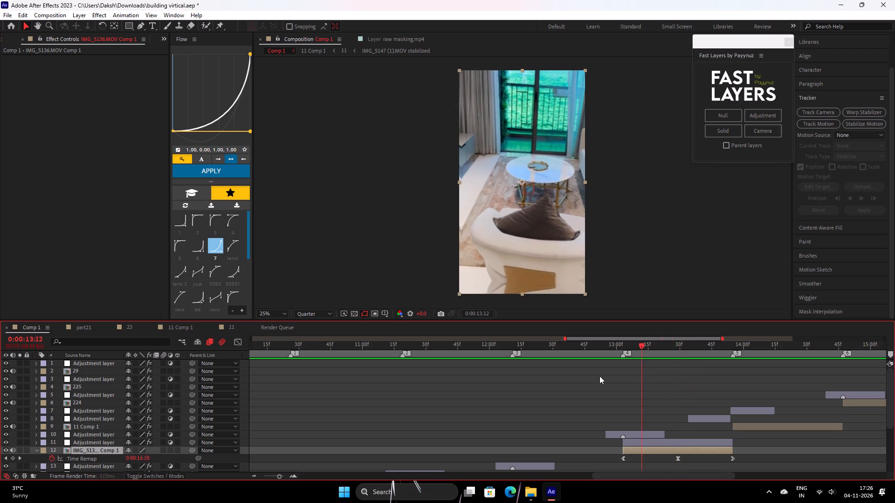
left_click_drag(599, 376, 572, 381)
key("space")
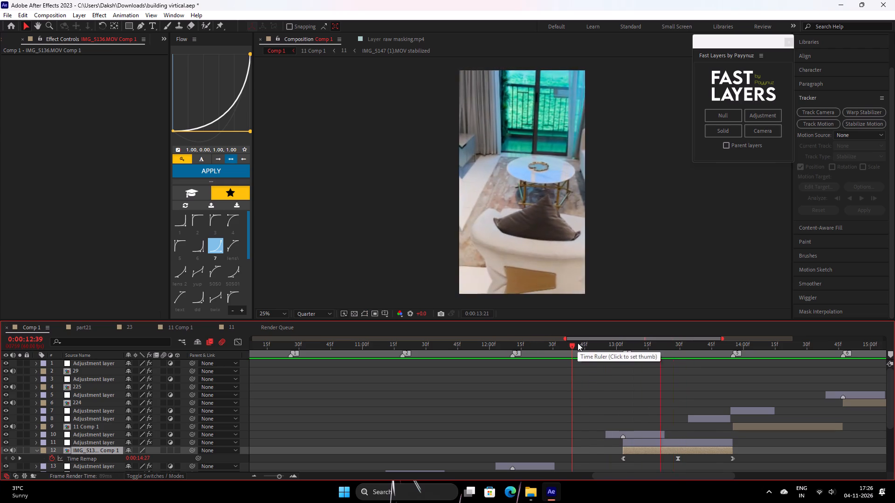
key("space")
left_click_drag(671, 347, 641, 362)
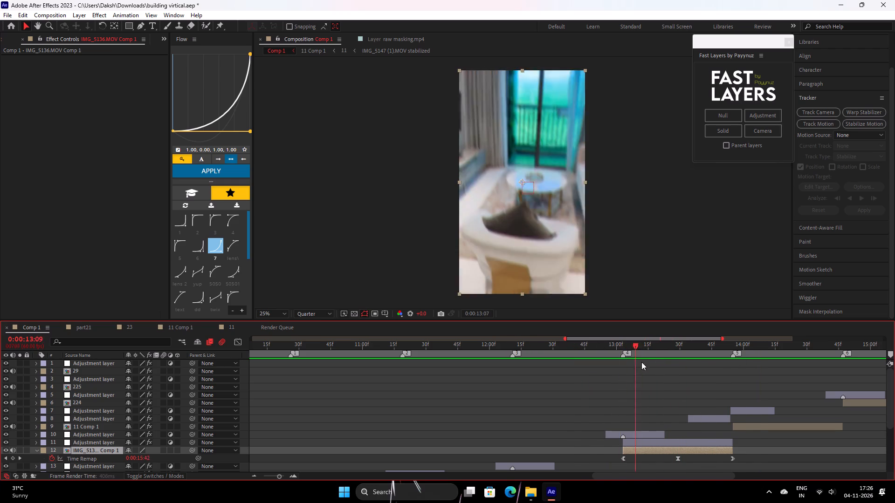
left_click_drag(641, 362, 678, 355)
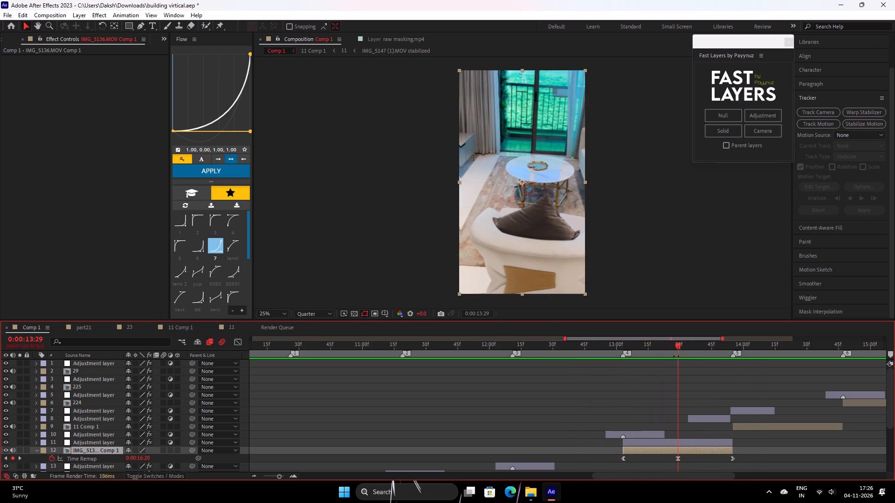
Undo the IMG_5136.MOV layer reorder, trims, easing and Time Remap keyframe edits, back to when the clip started near marker 1 with four keyframes.
scroll(692, 371, "down", 2)
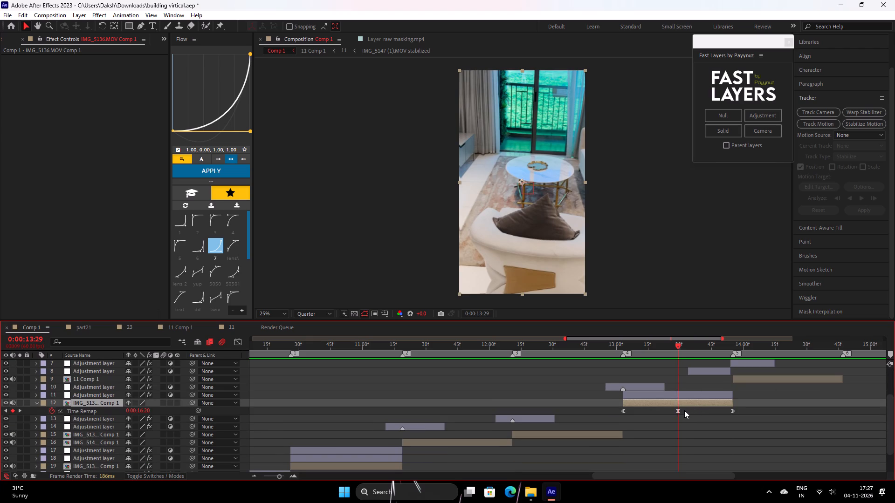
key("ctrl+z")
key("ctrl+z")
key("ctrl+z")
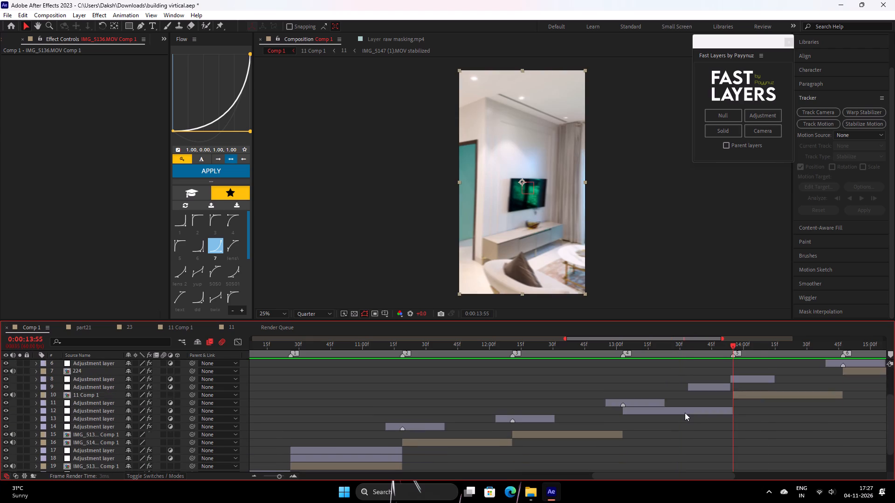
key("ctrl+z")
scroll(685, 413, "up", 6)
key("ctrl+z")
key("ctrl+z")
key("ctrl+z")
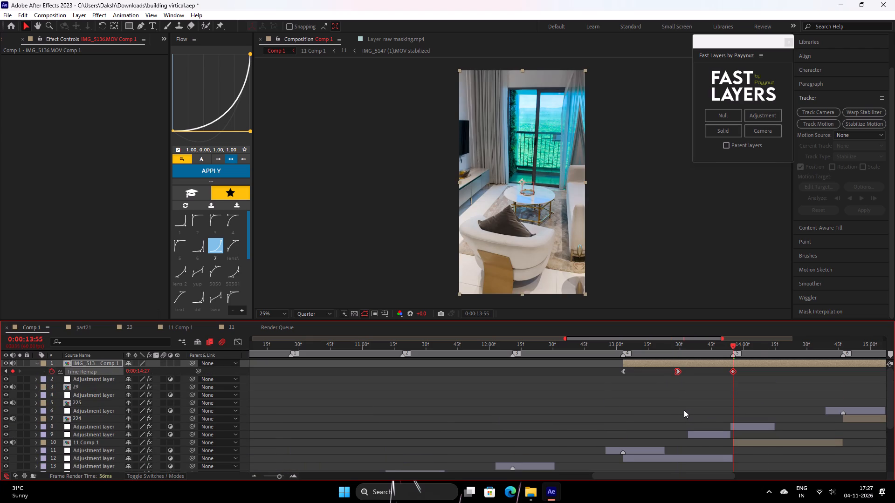
key("ctrl+z")
key("ctrl+z")
key("ctrl+z")
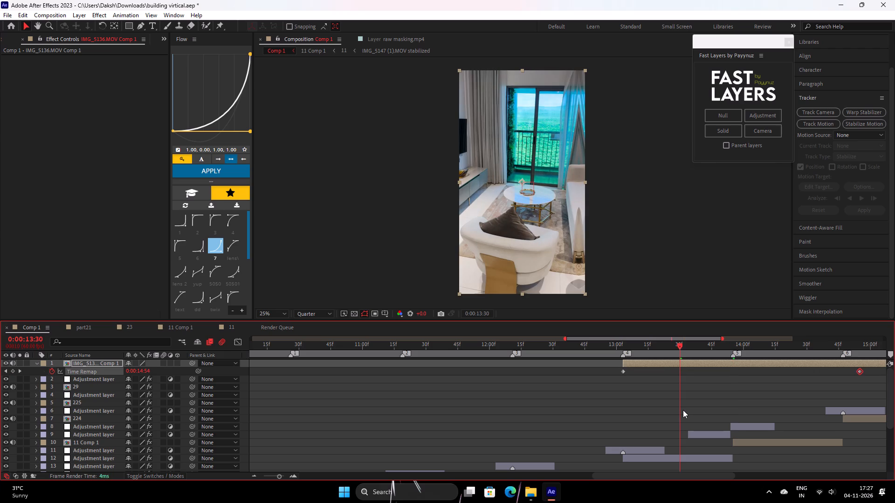
key("ctrl+z")
key("ctrl+z")
key("ctrl+z")
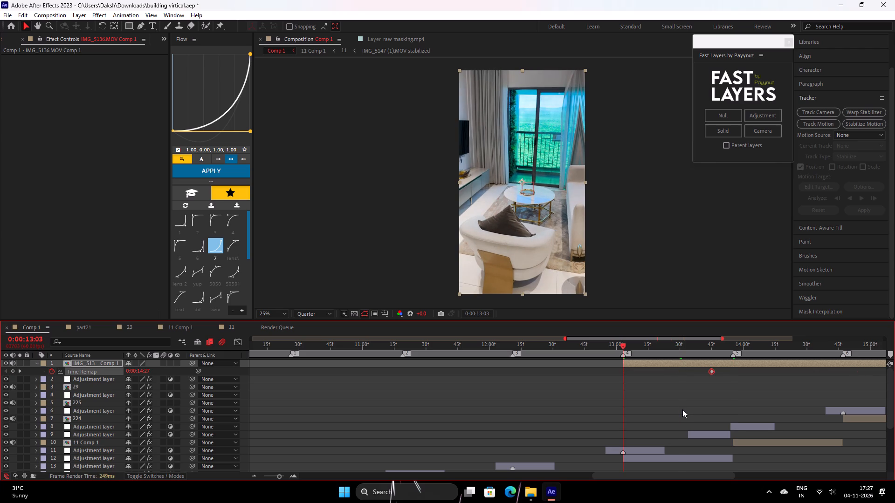
triple_click(256, 472)
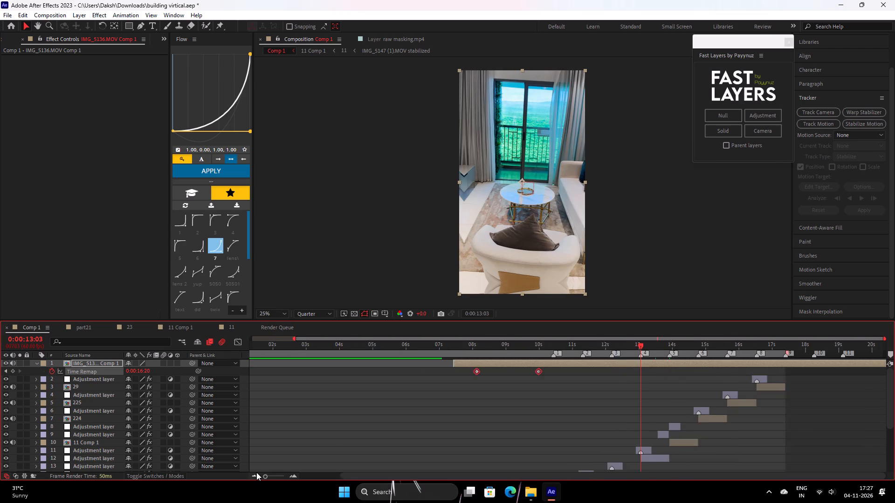
key("ctrl+z")
key("ctrl+z")
key("ctrl+z")
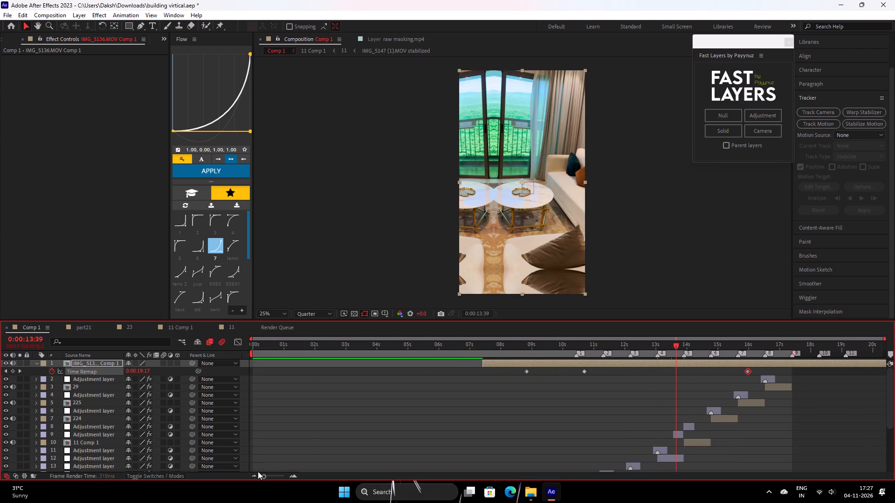
key("ctrl+z")
key("ctrl+z")
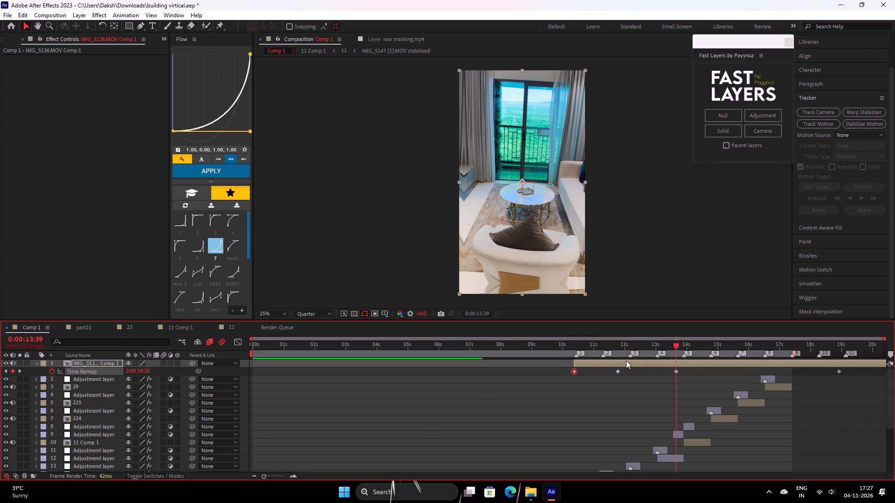
Scrub through the IMG_5136.MOV footage to choose a frame and add a Time Remap keyframe at 0:00:14:30.
left_click_drag(640, 345, 587, 381)
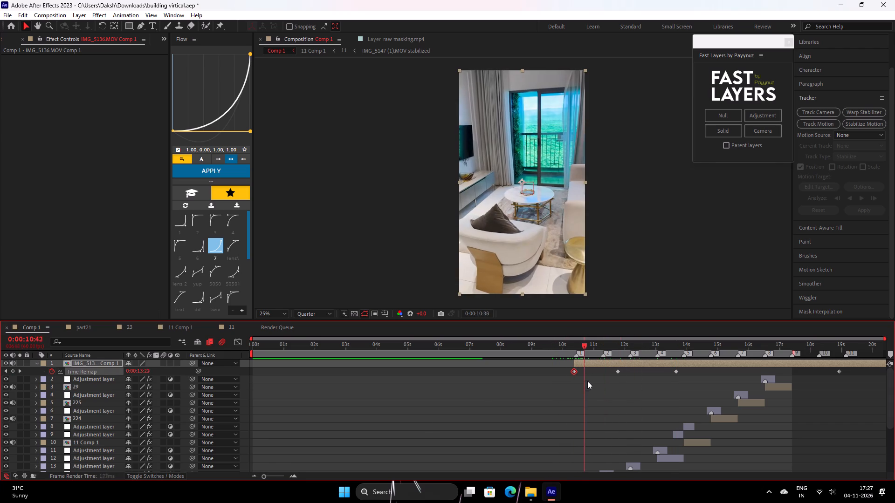
left_click_drag(587, 381, 752, 363)
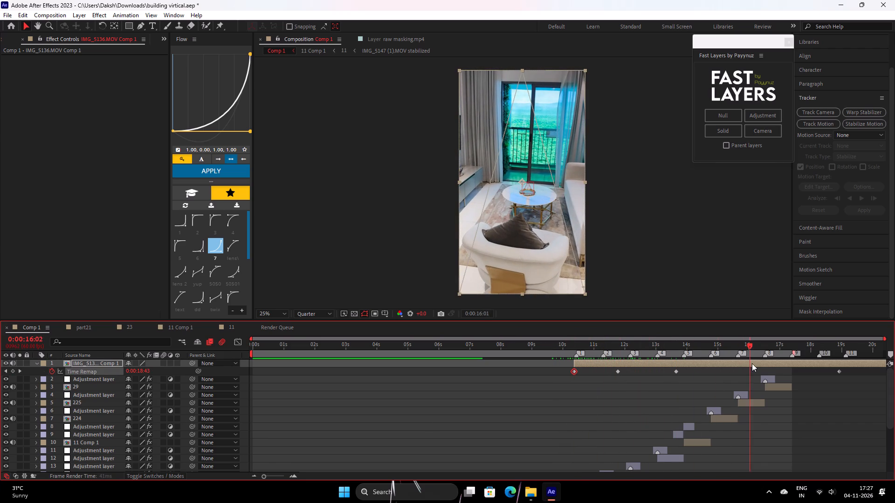
left_click_drag(752, 363, 743, 369)
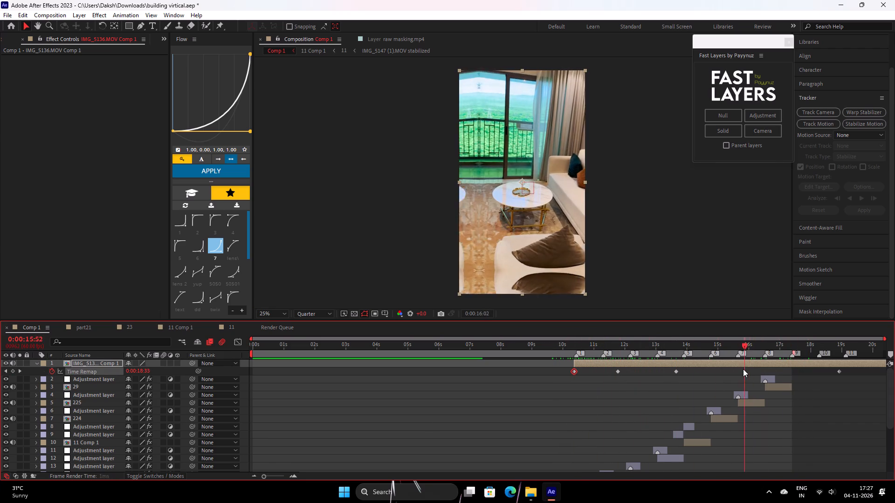
left_click_drag(743, 369, 669, 390)
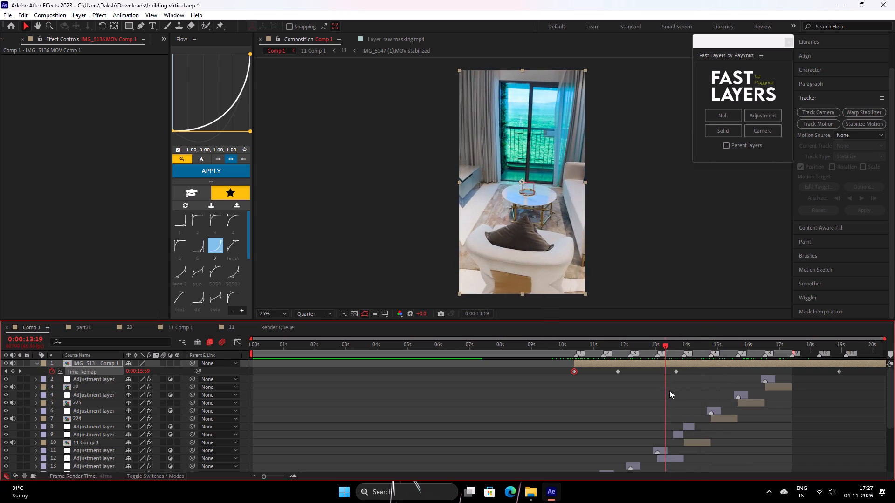
left_click_drag(669, 390, 670, 390)
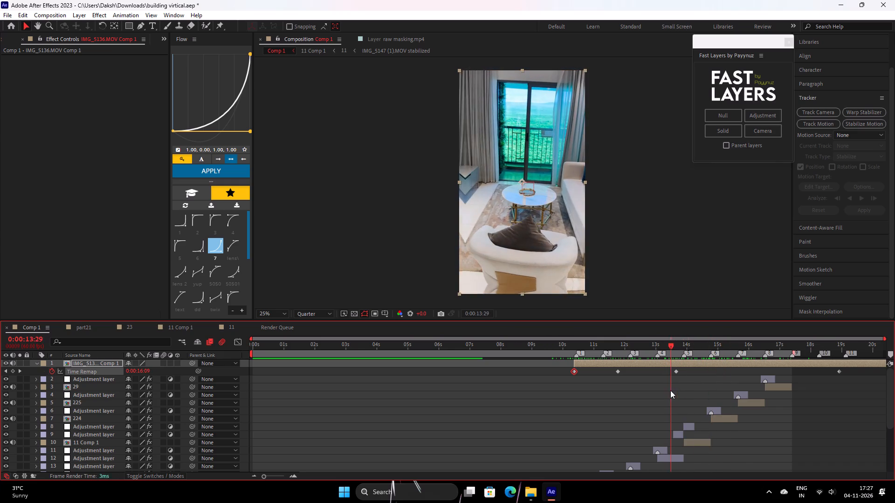
left_click_drag(670, 390, 723, 380)
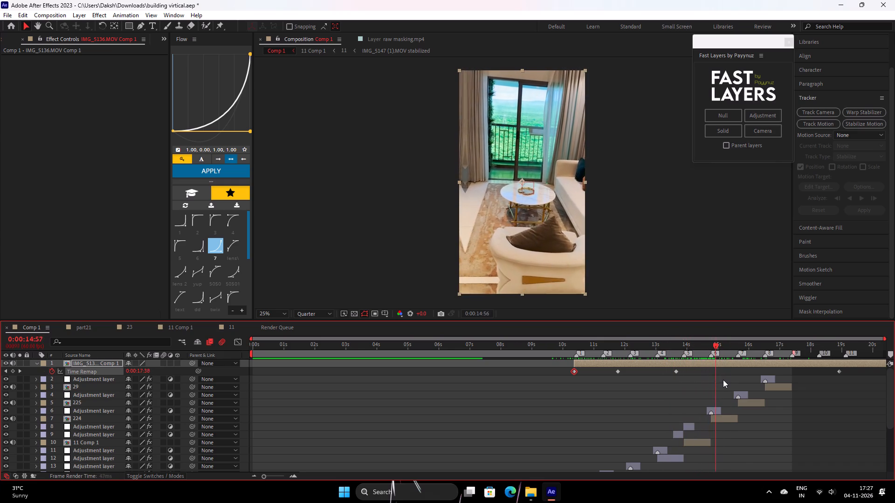
left_click_drag(723, 380, 675, 391)
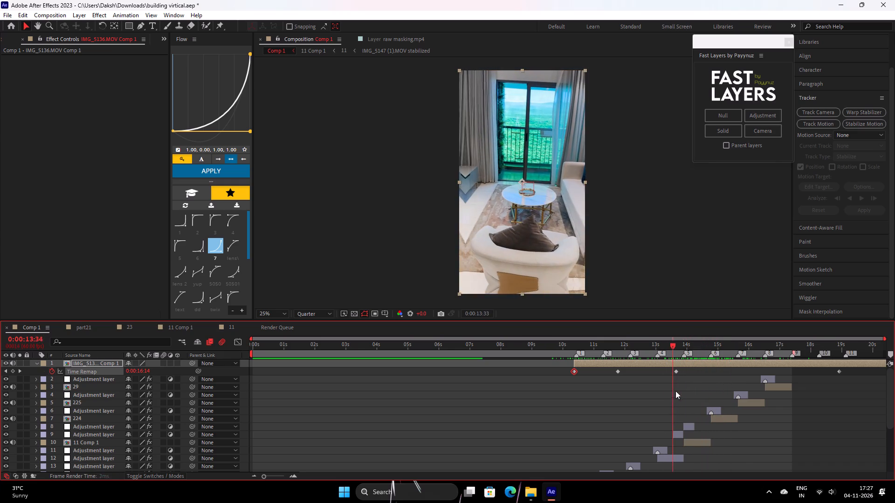
left_click_drag(675, 391, 704, 388)
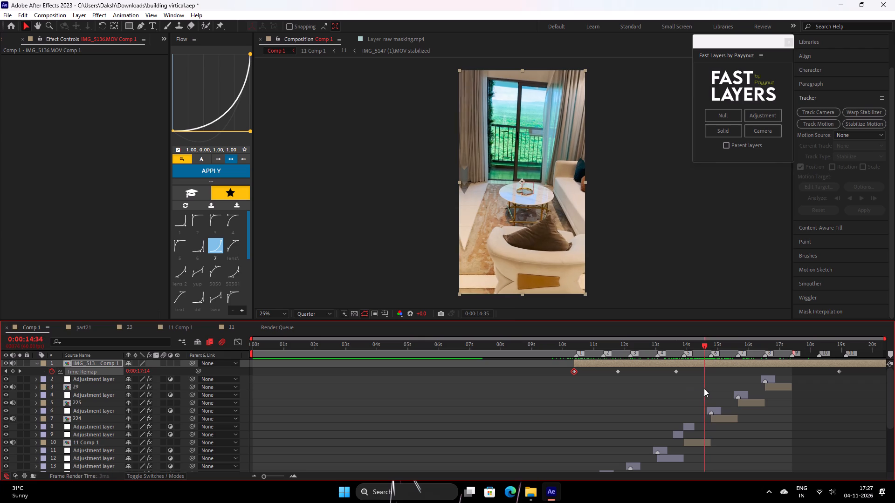
left_click_drag(704, 388, 702, 390)
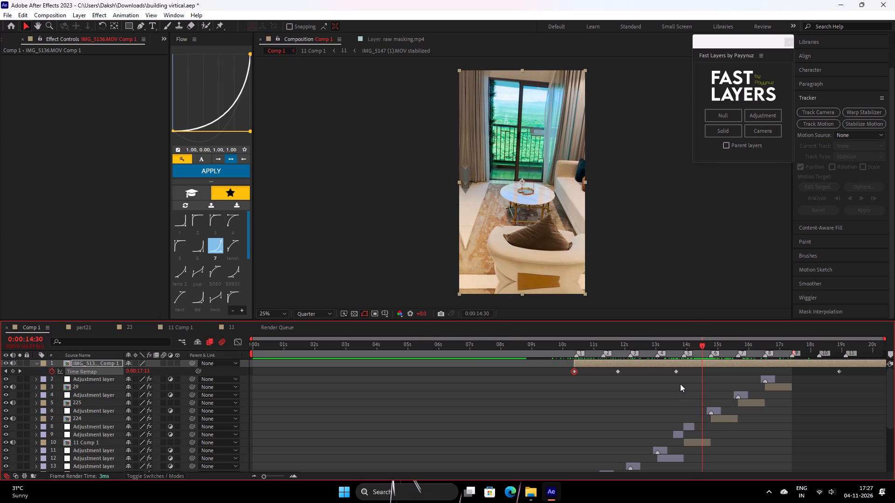
left_click(680, 383)
left_click(13, 369)
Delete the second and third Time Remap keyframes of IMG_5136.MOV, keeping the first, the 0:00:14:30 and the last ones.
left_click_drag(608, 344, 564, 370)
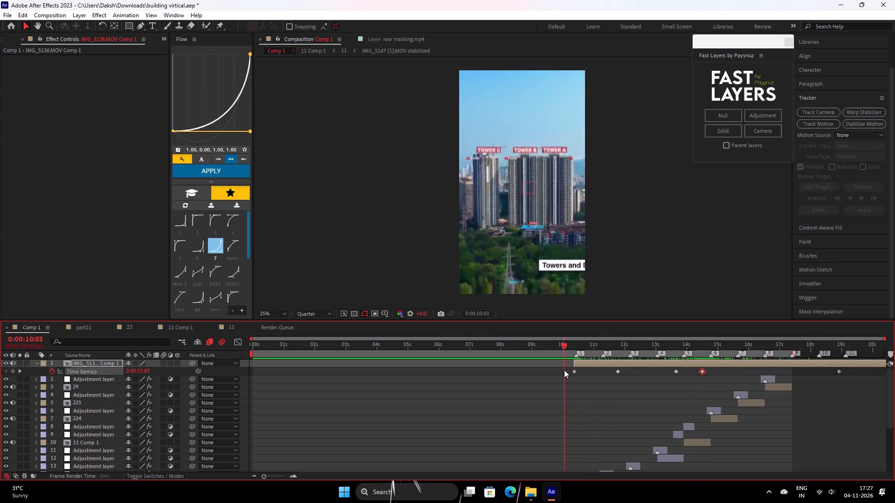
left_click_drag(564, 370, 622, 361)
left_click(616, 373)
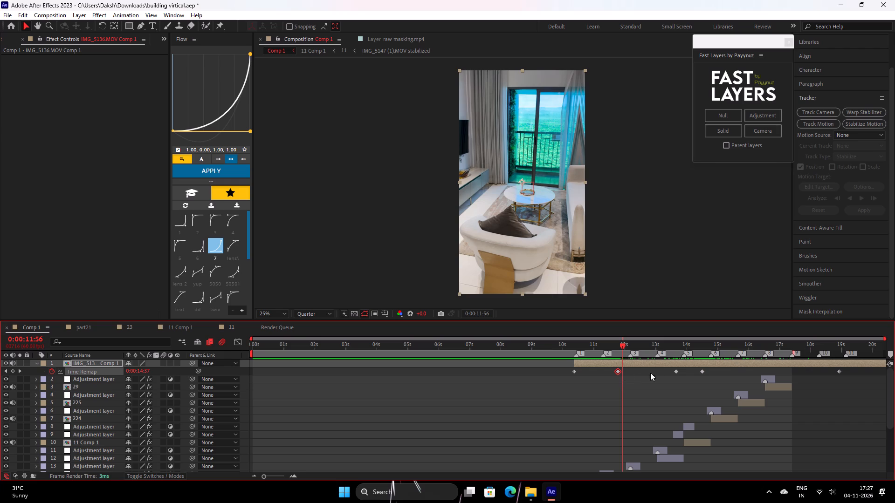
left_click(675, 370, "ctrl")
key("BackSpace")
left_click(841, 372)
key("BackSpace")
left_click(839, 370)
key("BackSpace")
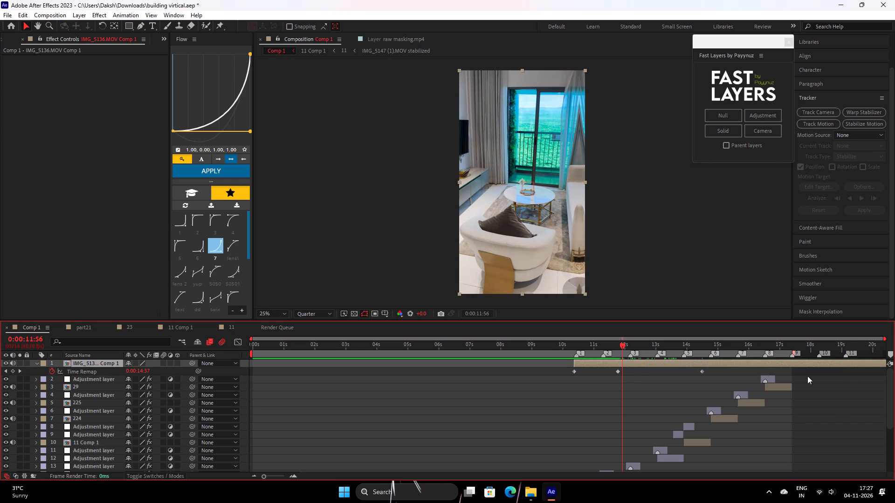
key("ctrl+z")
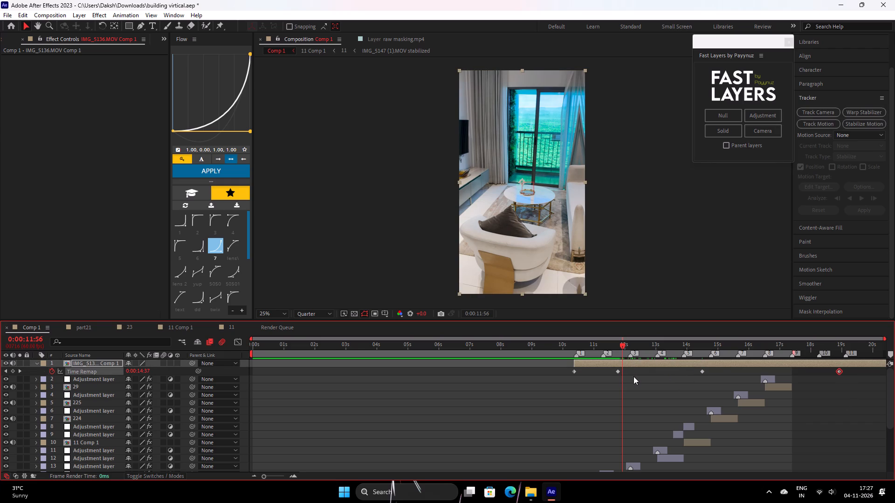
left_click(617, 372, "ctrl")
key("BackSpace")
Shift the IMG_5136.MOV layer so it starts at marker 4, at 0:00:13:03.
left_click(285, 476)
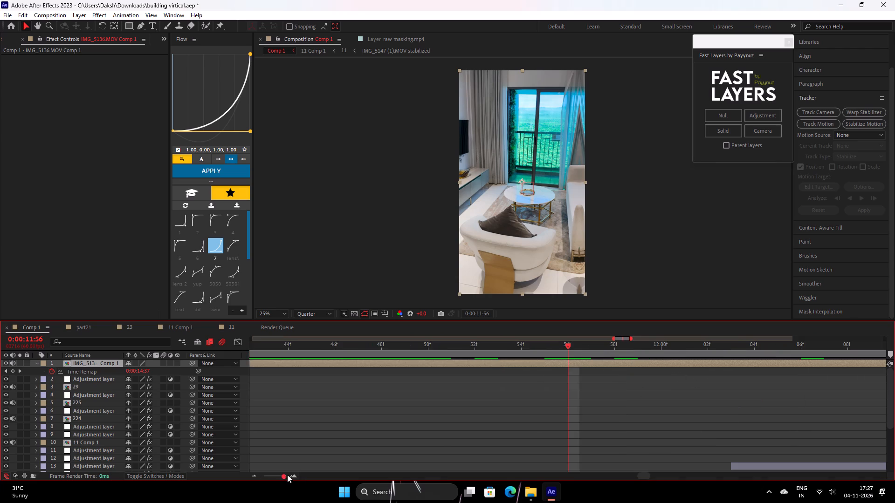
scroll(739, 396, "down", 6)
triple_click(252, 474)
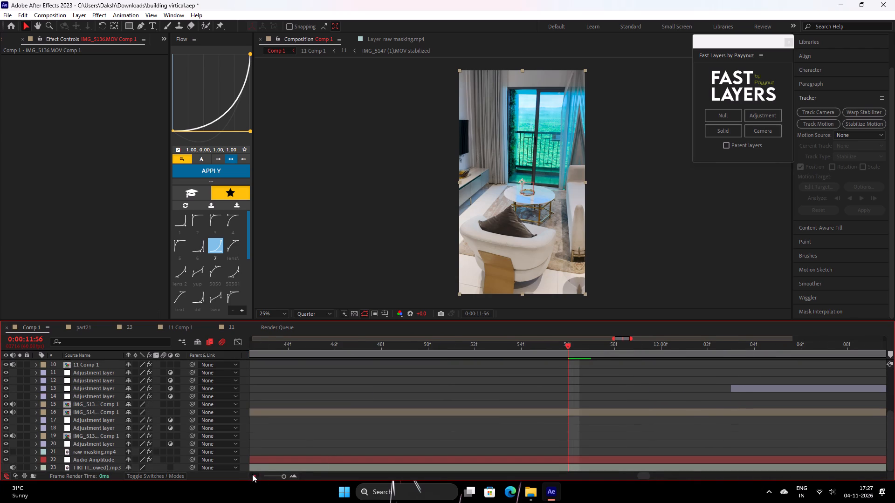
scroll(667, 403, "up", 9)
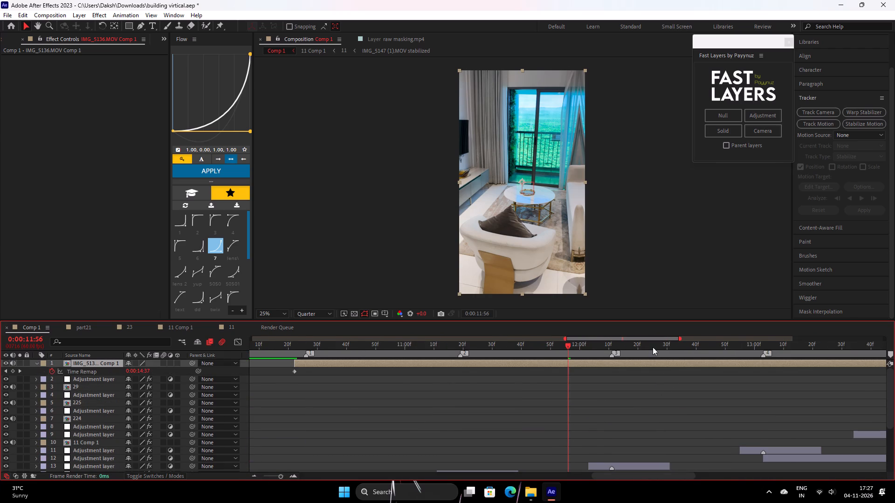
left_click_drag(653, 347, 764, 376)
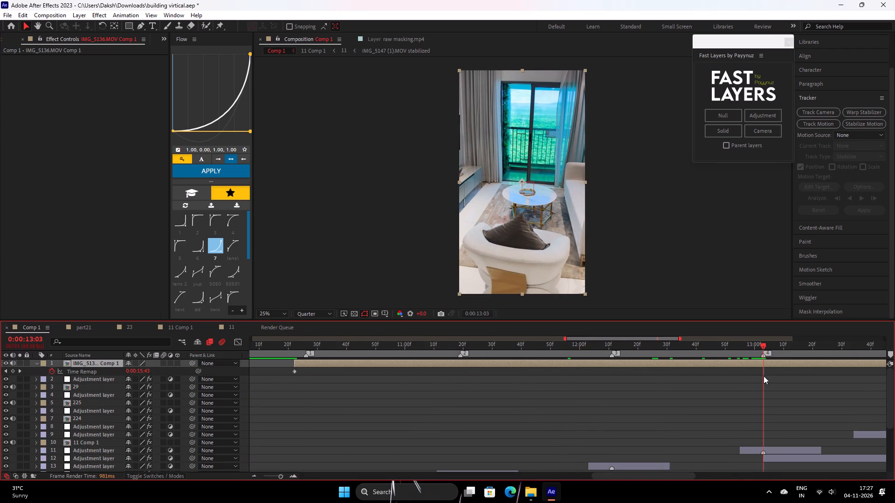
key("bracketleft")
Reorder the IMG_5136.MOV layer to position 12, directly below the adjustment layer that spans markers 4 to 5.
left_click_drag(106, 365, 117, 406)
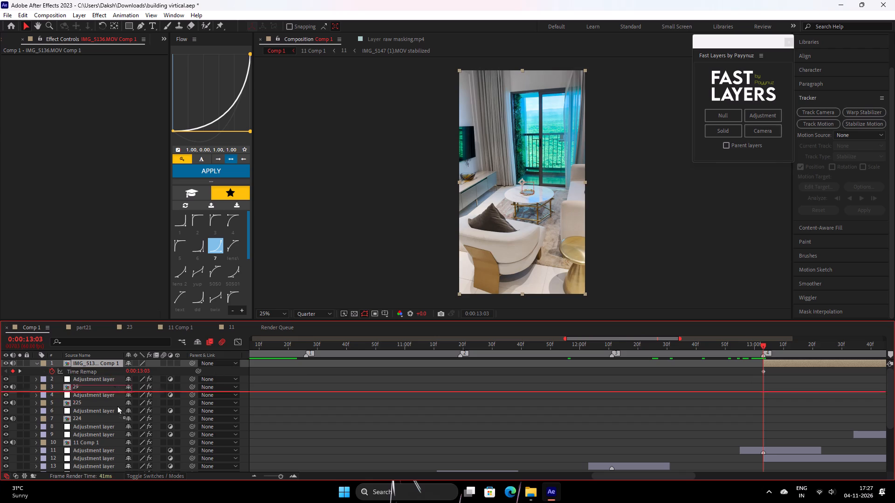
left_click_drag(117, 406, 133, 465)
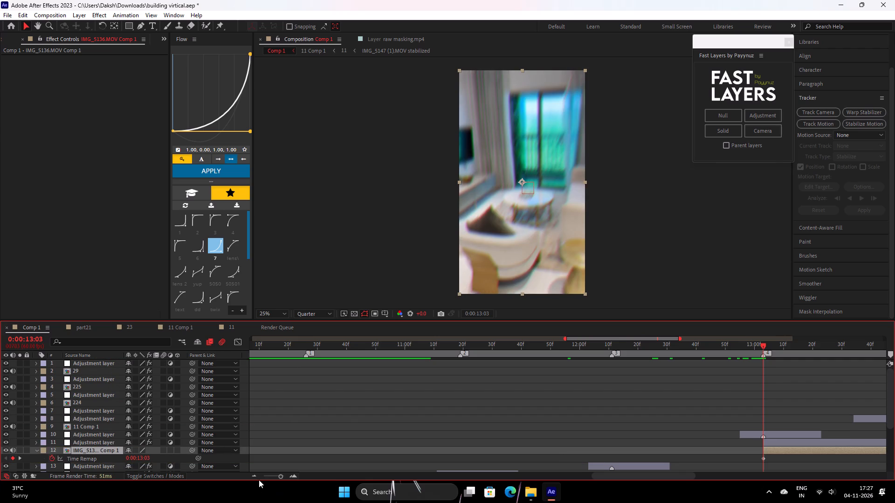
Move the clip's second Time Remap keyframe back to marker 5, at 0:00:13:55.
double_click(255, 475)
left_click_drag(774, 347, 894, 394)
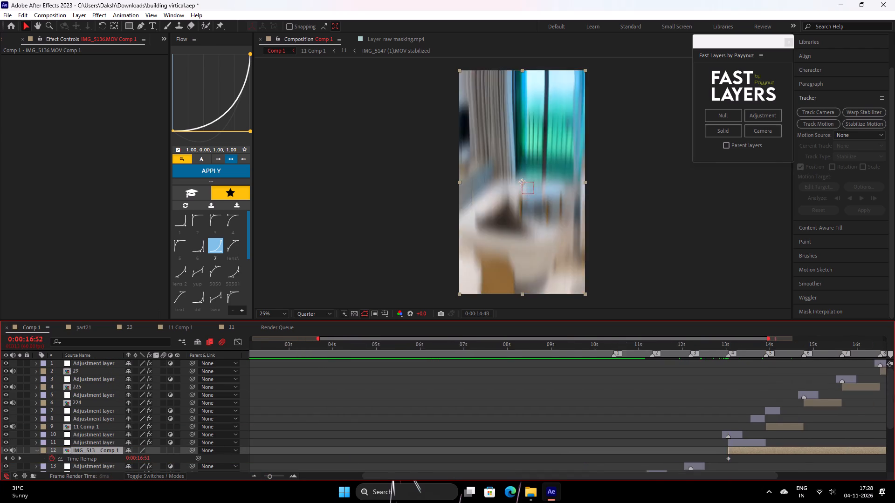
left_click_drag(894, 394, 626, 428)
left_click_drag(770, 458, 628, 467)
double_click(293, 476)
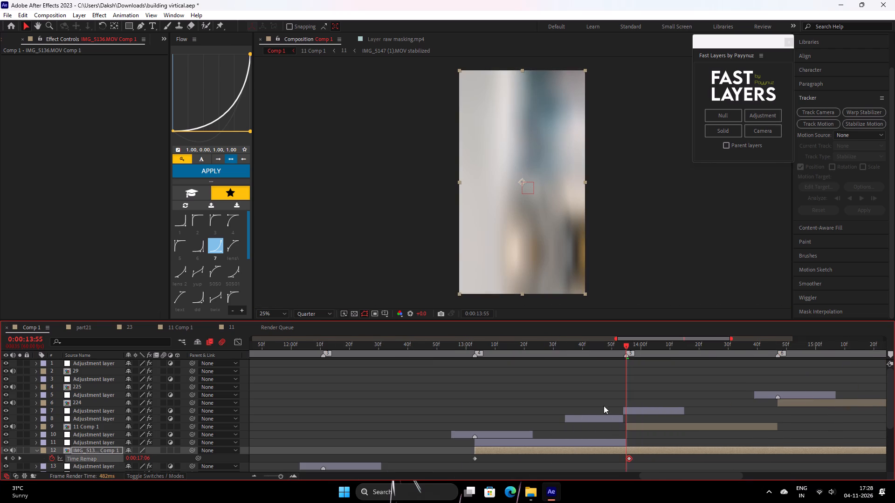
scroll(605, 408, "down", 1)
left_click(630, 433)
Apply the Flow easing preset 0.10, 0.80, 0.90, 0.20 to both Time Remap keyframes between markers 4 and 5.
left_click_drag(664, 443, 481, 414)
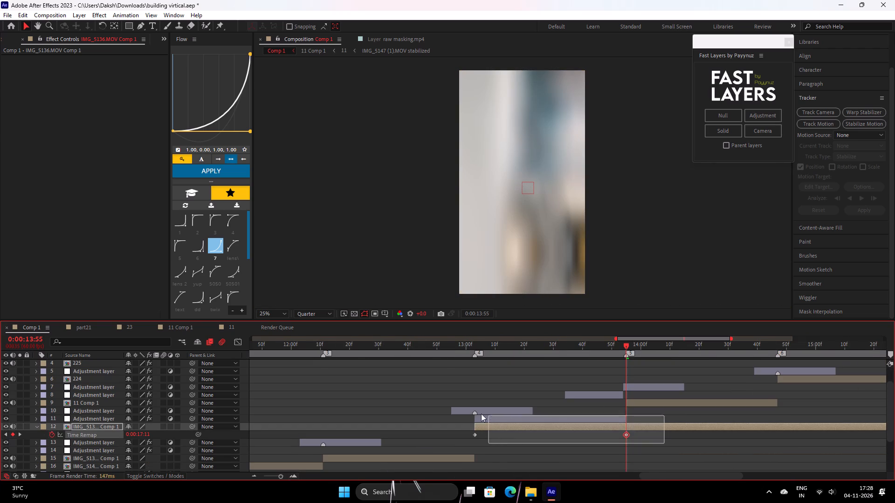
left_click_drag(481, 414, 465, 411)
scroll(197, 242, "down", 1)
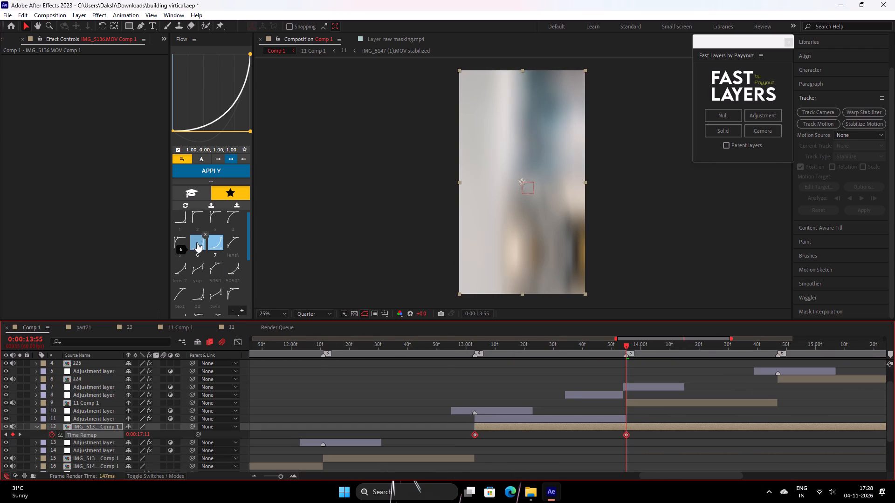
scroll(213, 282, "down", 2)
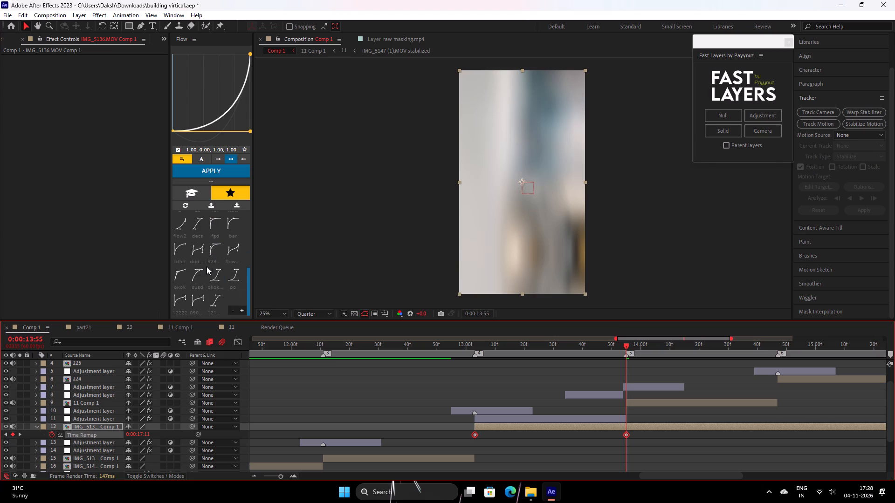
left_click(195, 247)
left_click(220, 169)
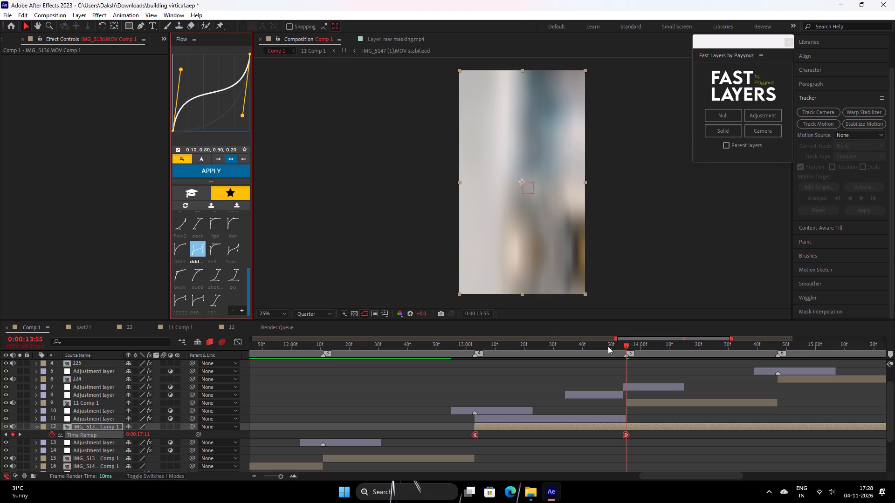
Play back the edit repeatedly from about 0:00:11:50 and from 0:00:11:23 to review the eased clip between markers 4 and 5.
left_click_drag(608, 346, 265, 376)
key("space")
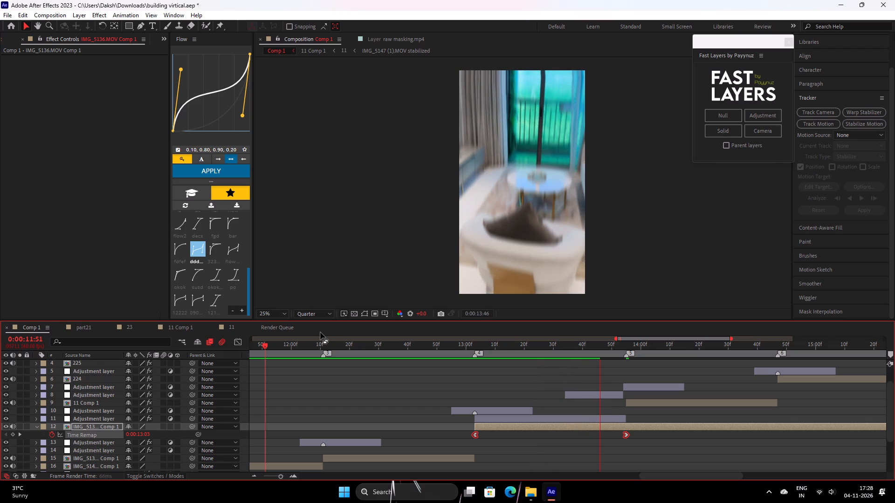
scroll(320, 332, "up", 2)
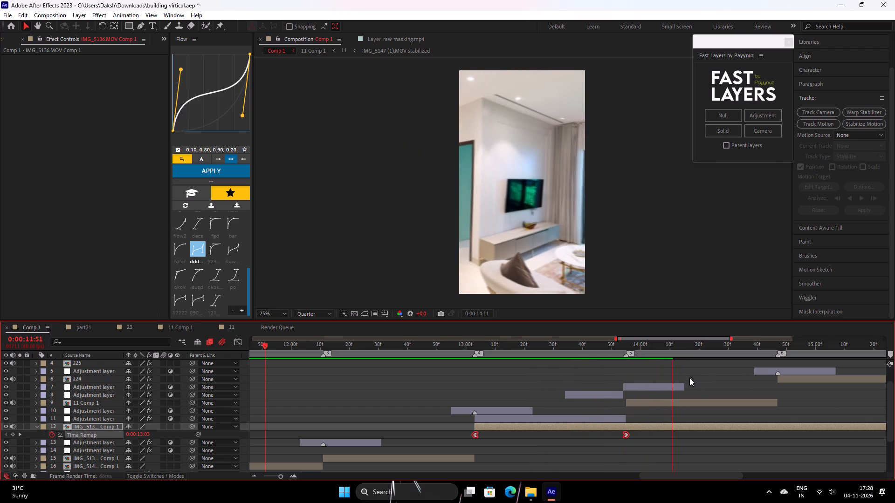
key("space")
left_click_drag(680, 344, 268, 435)
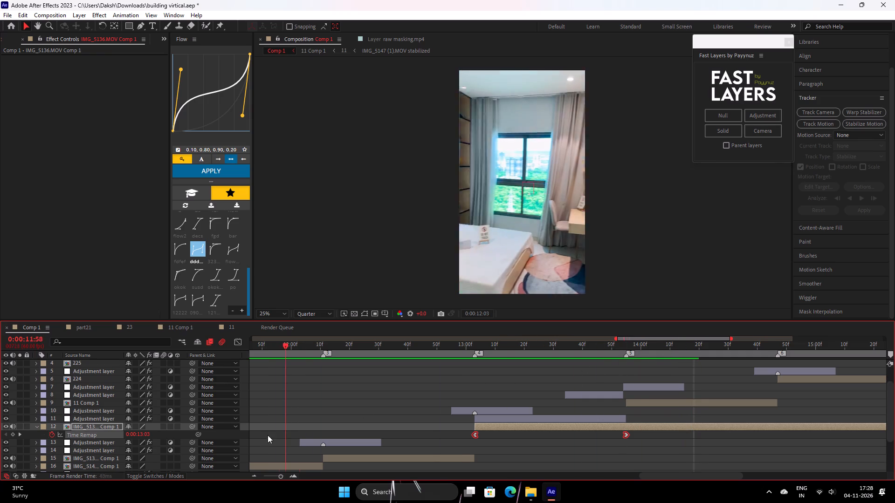
left_click_drag(268, 435, 262, 437)
key("space")
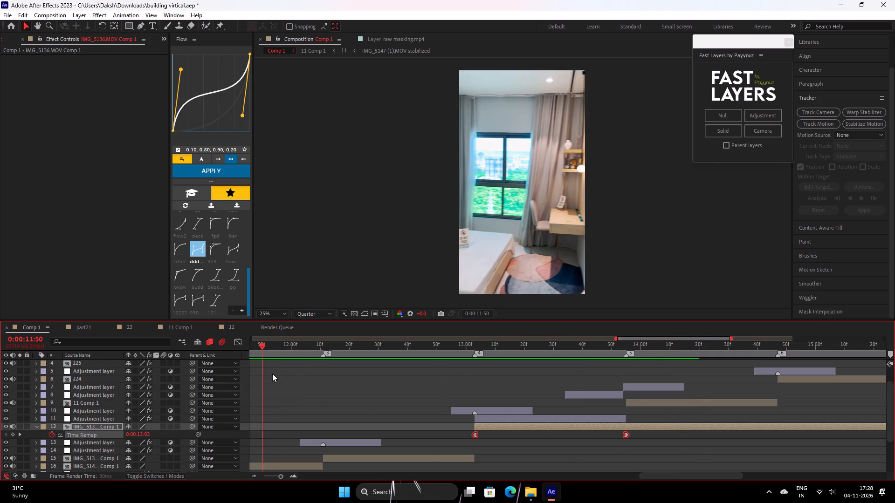
key("space")
key("space")
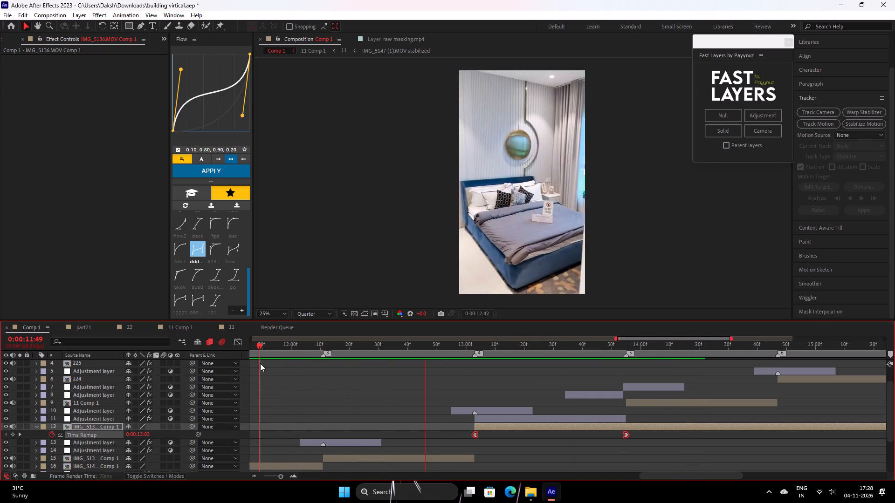
key("space")
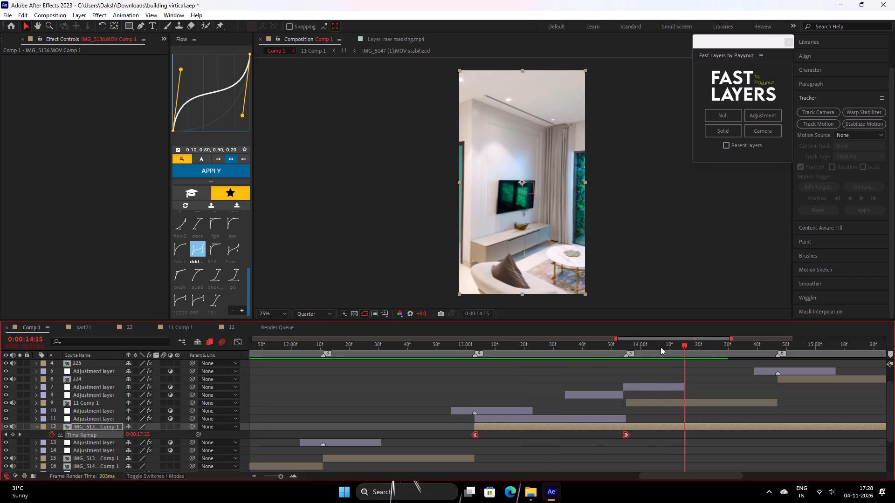
left_click_drag(661, 347, 244, 397)
key("space")
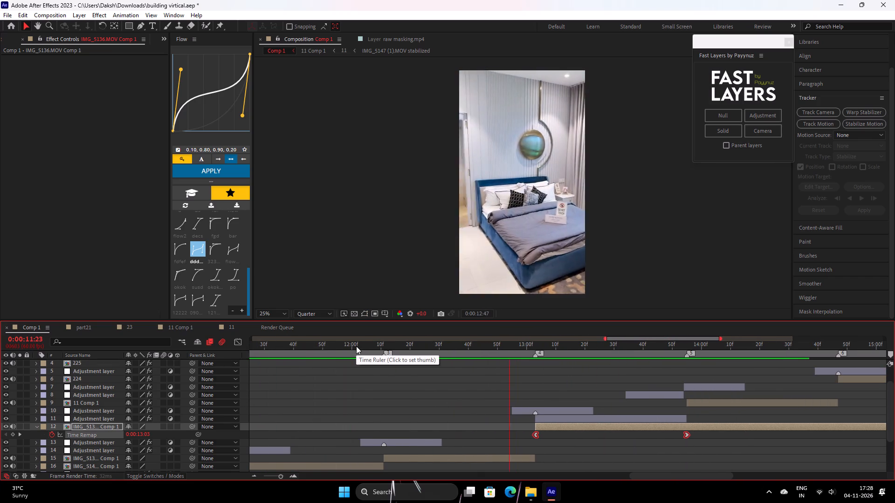
key("space")
left_click_drag(642, 351, 624, 353)
left_click_drag(626, 343, 552, 354)
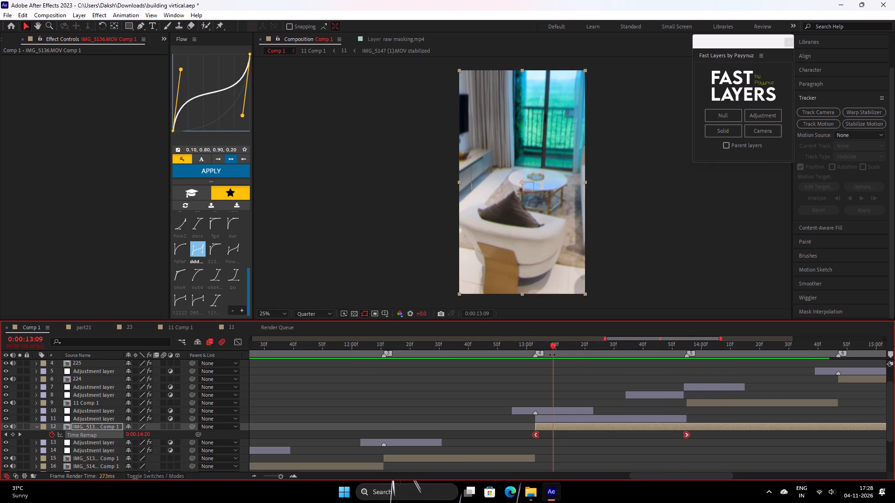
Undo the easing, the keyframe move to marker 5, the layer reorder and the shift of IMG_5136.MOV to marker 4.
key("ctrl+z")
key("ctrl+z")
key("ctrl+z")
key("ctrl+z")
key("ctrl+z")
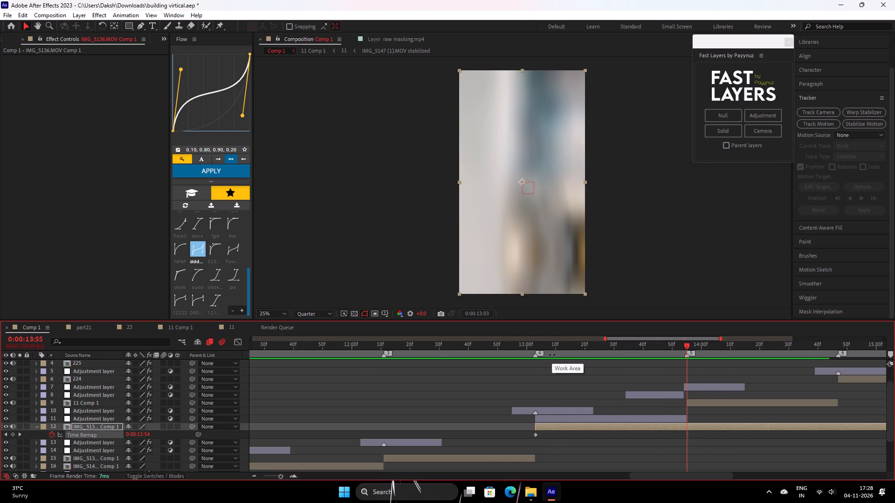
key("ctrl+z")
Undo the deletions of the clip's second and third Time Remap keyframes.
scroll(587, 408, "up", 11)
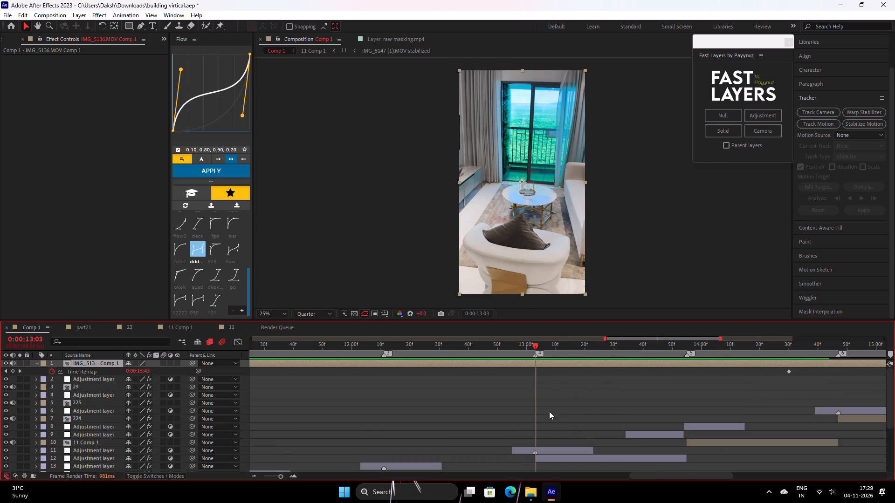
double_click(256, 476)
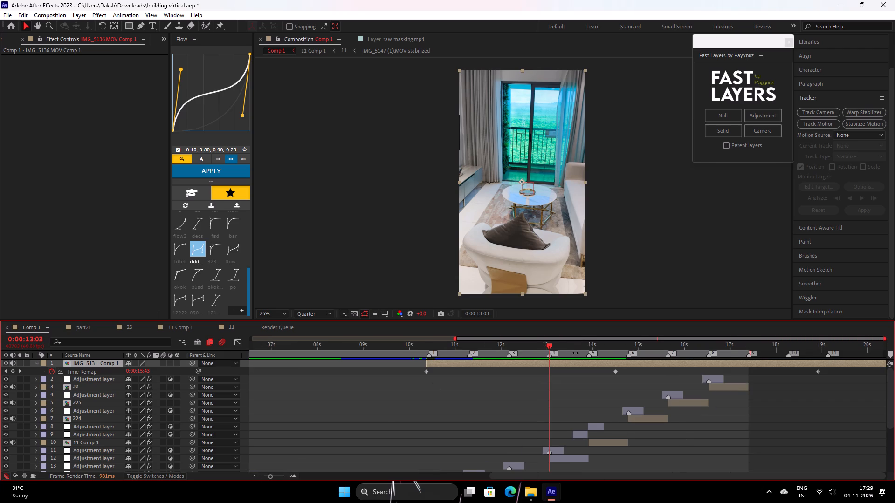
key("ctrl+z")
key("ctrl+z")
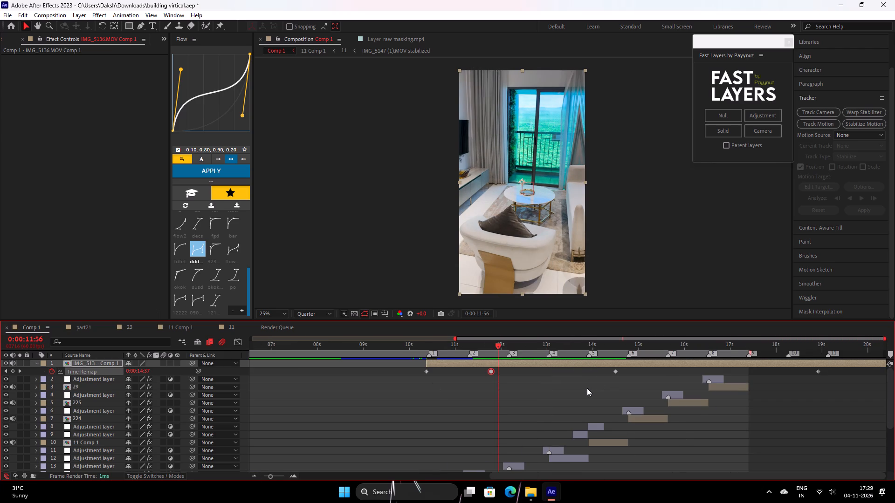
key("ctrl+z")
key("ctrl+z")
Delete the clip's first Time Remap keyframe near marker 1 and the one at 0:00:14:30.
left_click(615, 370)
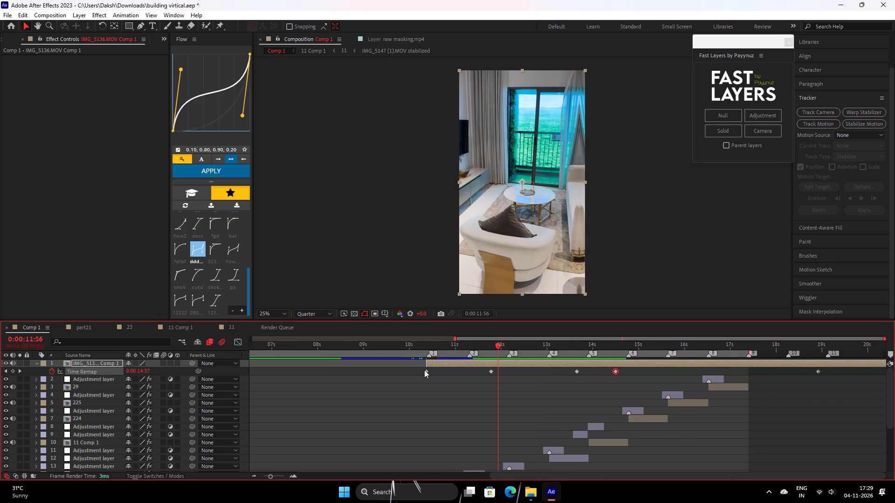
left_click(424, 370, "ctrl")
key("BackSpace")
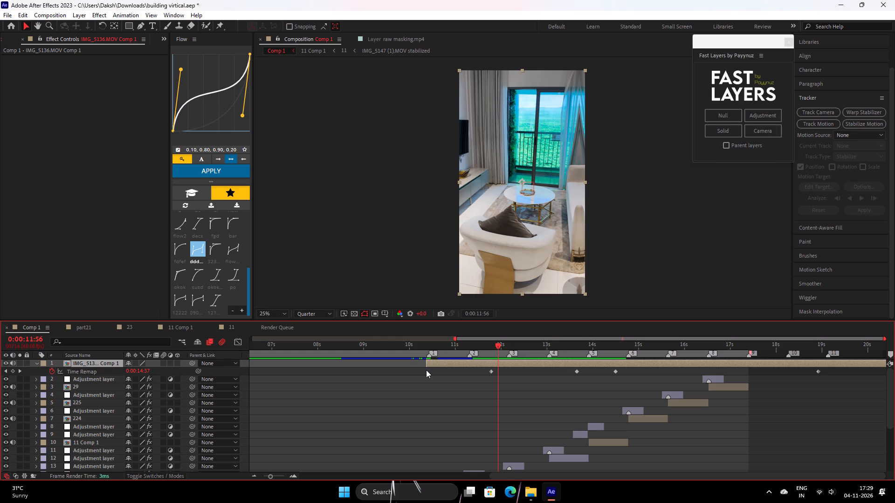
left_click(612, 372)
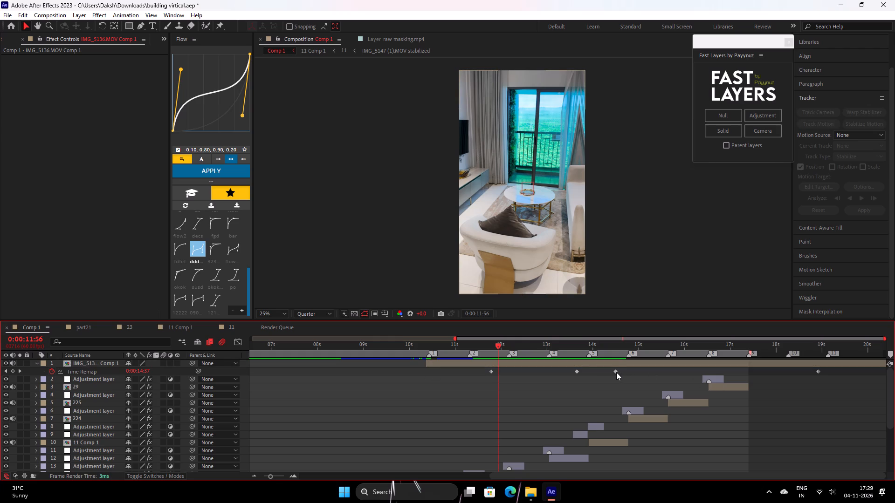
left_click(616, 372)
key("BackSpace")
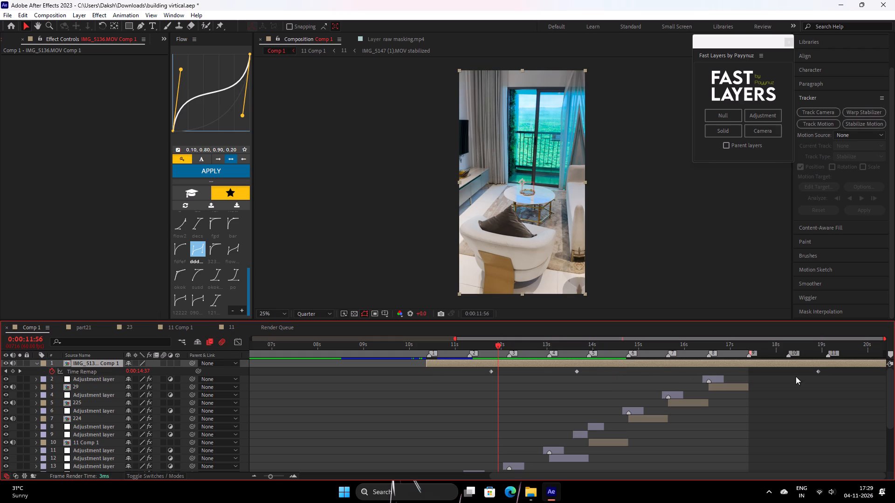
Delete the clip's last Time Remap keyframe near marker 11.
left_click(819, 371)
key("BackSpace")
Examine the IMG_5136.MOV footage frame by frame between about 0:00:12:27 and 0:00:13:42 to choose the end frame for the remapped section.
left_click(289, 476)
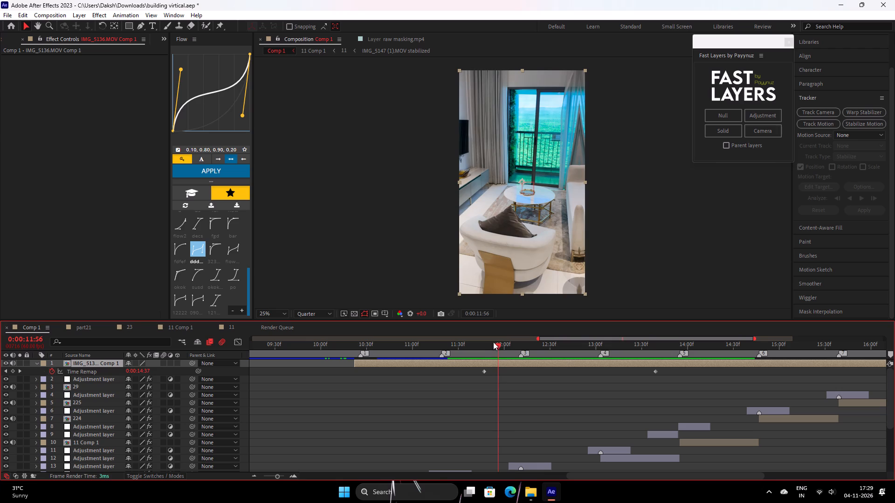
left_click_drag(495, 342, 591, 377)
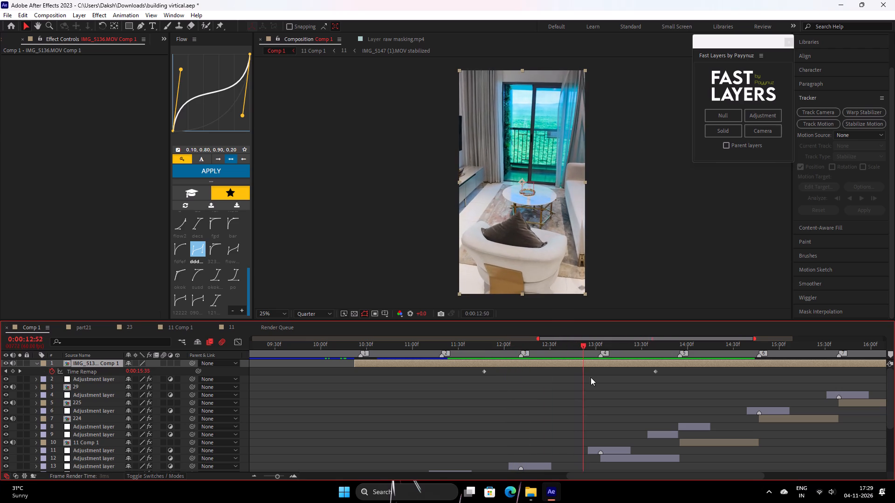
left_click_drag(591, 377, 607, 383)
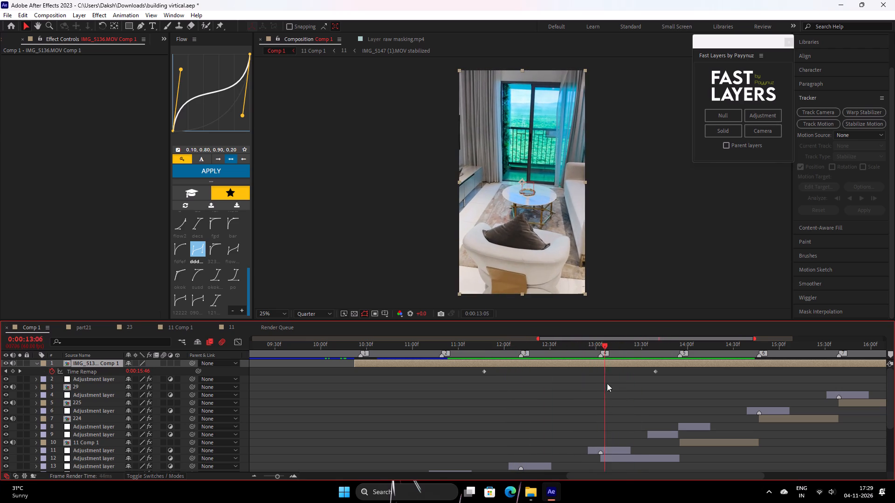
left_click_drag(607, 383, 643, 374)
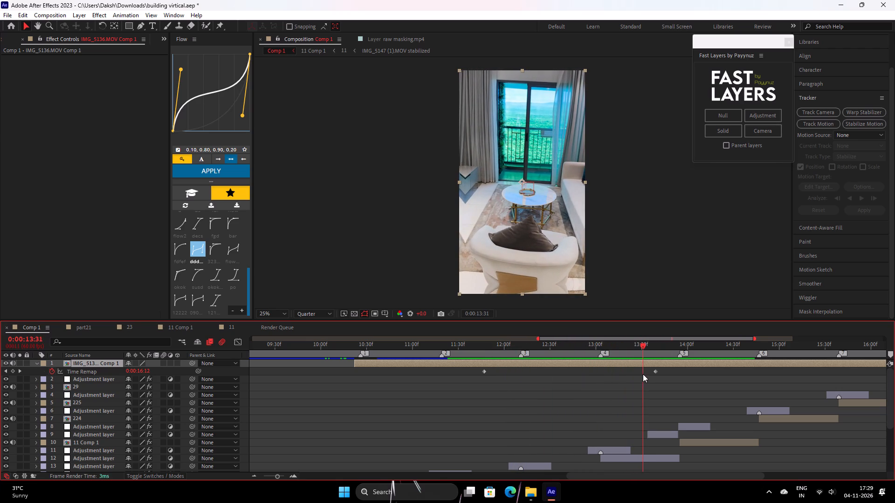
left_click_drag(643, 374, 518, 386)
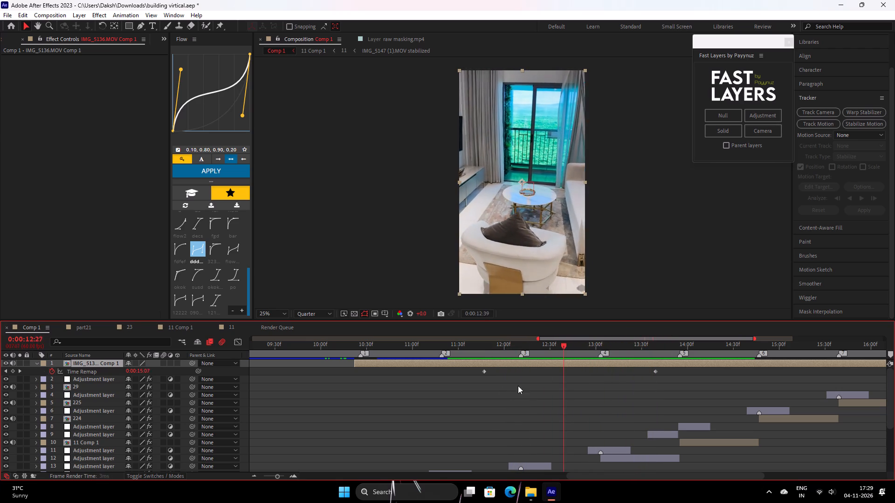
left_click_drag(518, 386, 633, 374)
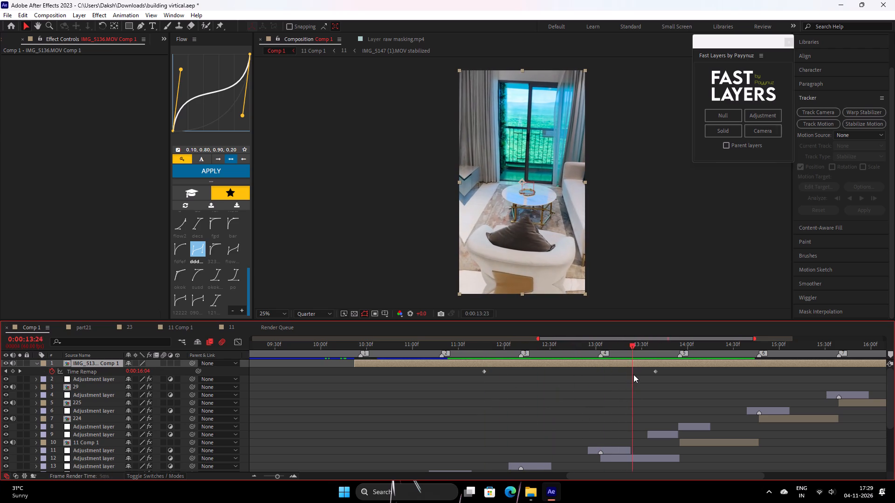
left_click_drag(633, 374, 648, 371)
key("ctrl+Left")
key("ctrl+Left")
key("ctrl+Left")
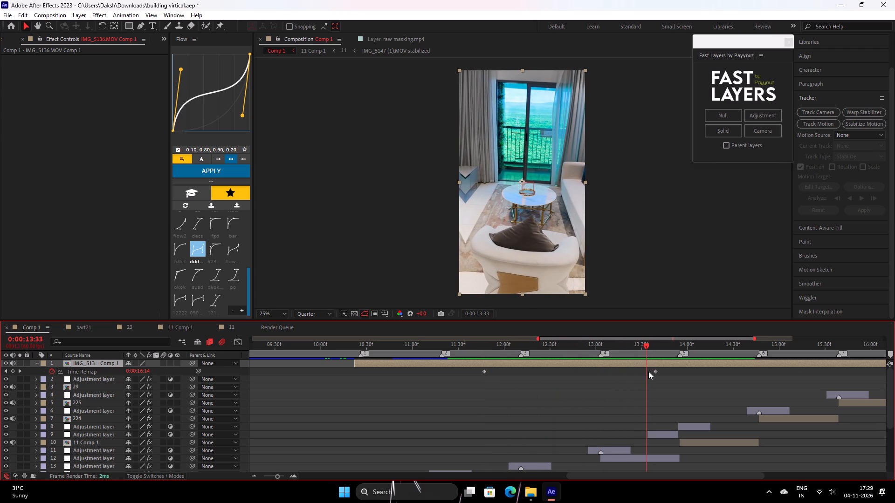
key("ctrl+Right")
key("ctrl+Right")
key("ctrl+Right")
key("ctrl+Right")
key("ctrl+Right")
key("ctrl+Right")
key("ctrl+Right")
key("ctrl+Right")
key("ctrl+Right")
key("ctrl+Right")
key("ctrl+Right")
key("ctrl+Right")
key("ctrl+Right")
key("ctrl+Right")
key("ctrl+Right")
key("ctrl+Right")
key("ctrl+Right")
key("ctrl+Right")
key("ctrl+Right")
key("ctrl+Right")
key("ctrl+Left")
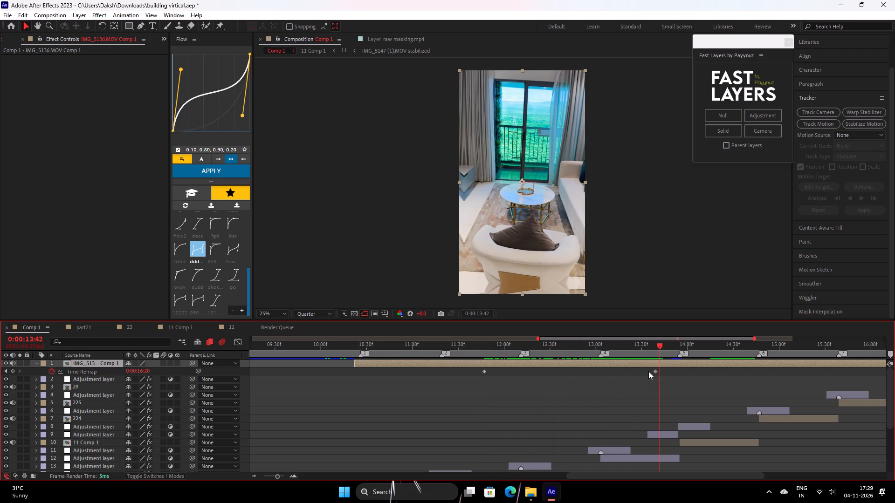
key("ctrl+Left")
key("ctrl+Left")
key("ctrl+Left")
key("ctrl+Left")
key("ctrl+Left")
key("ctrl+Left")
key("ctrl+Left")
key("ctrl+Left")
key("ctrl+Left")
key("ctrl+Left")
key("ctrl+Left")
key("ctrl+Left")
key("ctrl+Left")
key("ctrl+Left")
key("ctrl+Left")
key("ctrl+Left")
key("ctrl+Left")
key("ctrl+Left")
key("ctrl+Left")
key("ctrl+Left")
key("ctrl+Left")
key("ctrl+Left")
key("ctrl+Left")
key("ctrl+Left")
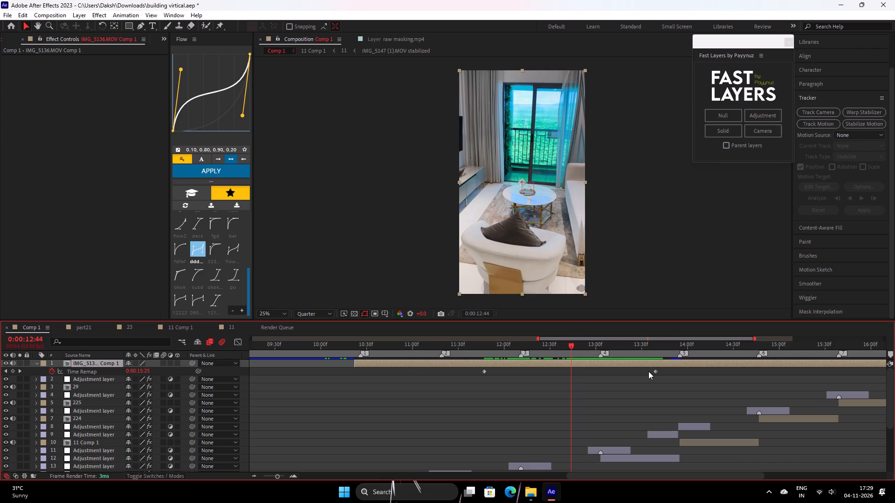
key("ctrl+Right")
key("ctrl+Right")
key("ctrl+Right")
key("ctrl+Right")
key("ctrl+Right")
key("ctrl+Right")
key("ctrl+Right")
key("ctrl+Right")
key("ctrl+Right")
key("ctrl+Right")
key("ctrl+Right")
key("ctrl+Right")
key("ctrl+Right")
key("ctrl+Right")
key("ctrl+Right")
key("ctrl+Right")
key("ctrl+Right")
key("ctrl+Right")
key("ctrl+Right")
key("ctrl+Right")
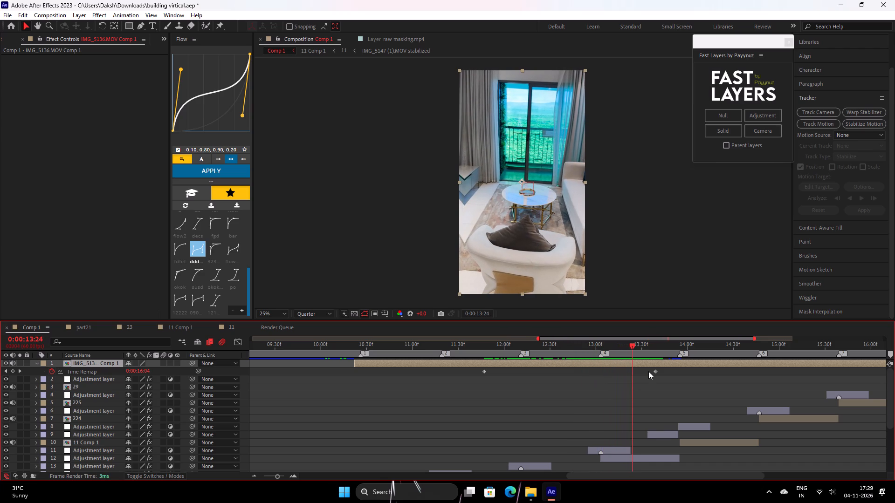
key("ctrl+Right")
key("ctrl+Right")
key("ctrl+Right")
key("ctrl+Right")
key("ctrl+Right")
key("ctrl+Right")
key("ctrl+Right")
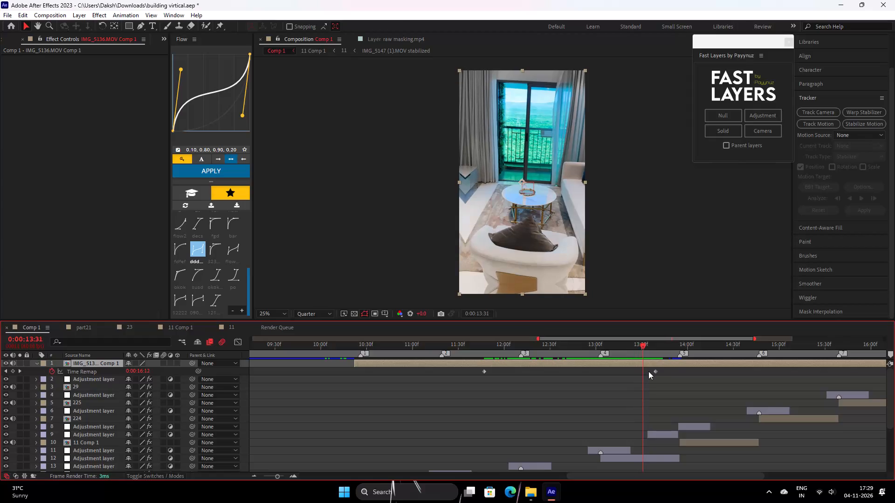
key("ctrl+Right")
key("ctrl+Right")
key("ctrl+Right")
key("ctrl+Right")
key("ctrl+Right")
key("ctrl+Right")
key("ctrl+Right")
key("ctrl+Right")
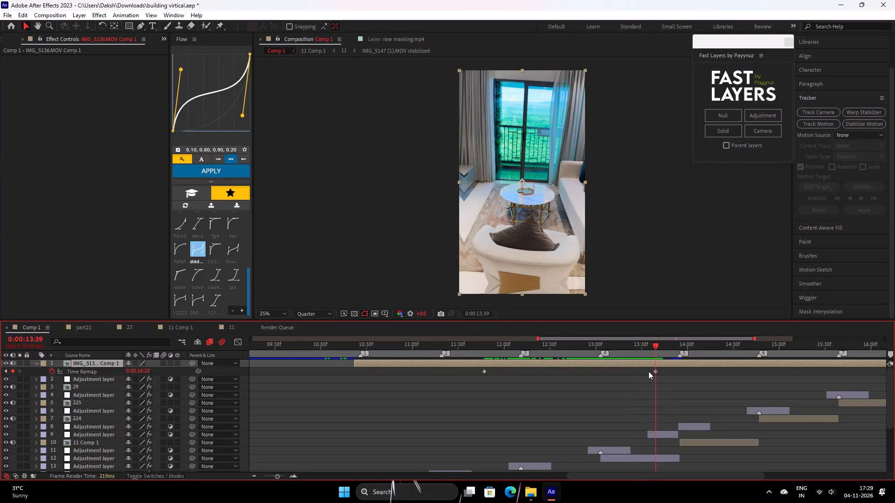
Add a Time Remap keyframe at 0:00:13:37 on IMG_5136.MOV and delete the one at 0:00:13:39.
key("ctrl+Right")
key("ctrl+Left")
key("ctrl+Left")
key("ctrl+Left")
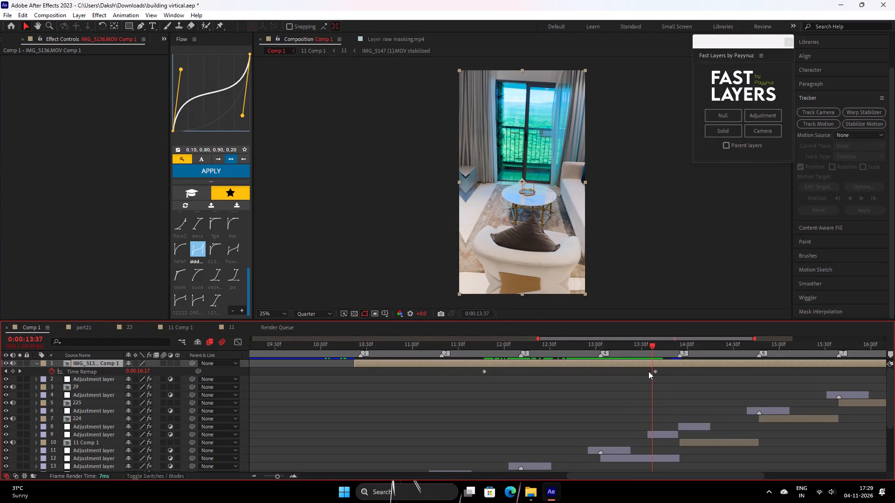
key("ctrl+Right")
key("ctrl+Left")
key("ctrl+Left")
key("ctrl+Right")
key("ctrl+Right")
key("ctrl+Right")
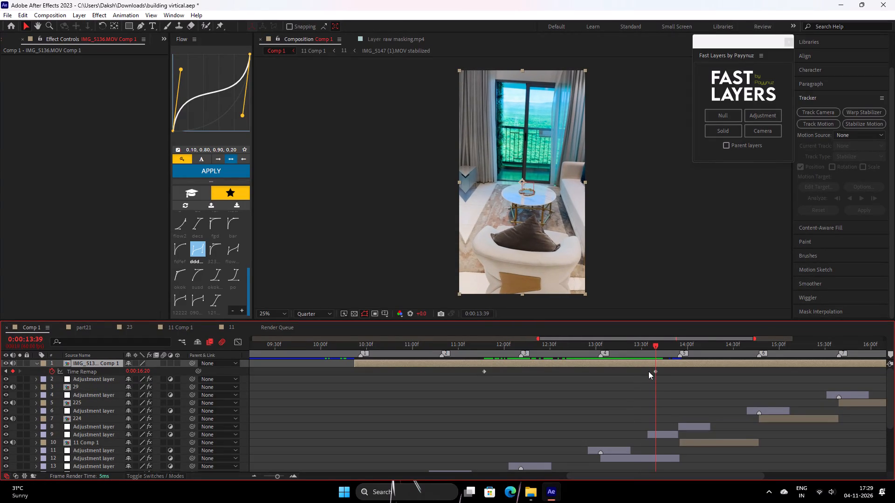
key("ctrl+Left")
key("ctrl+Left")
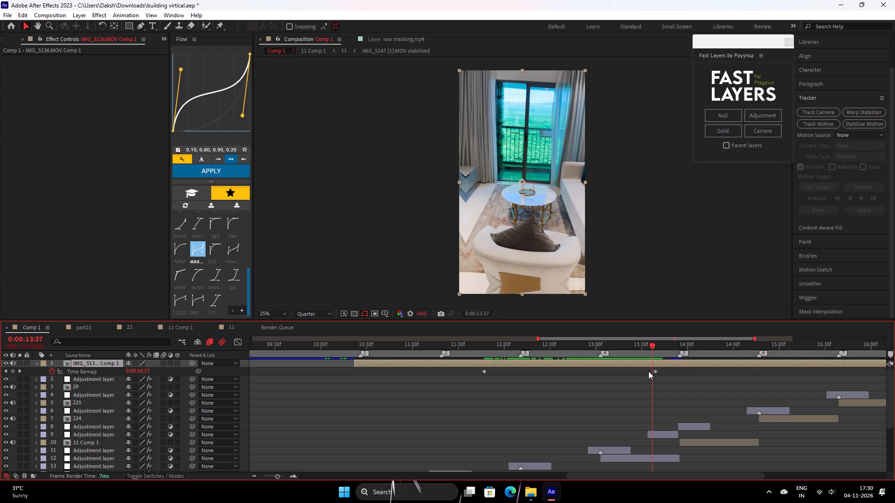
left_click(13, 370)
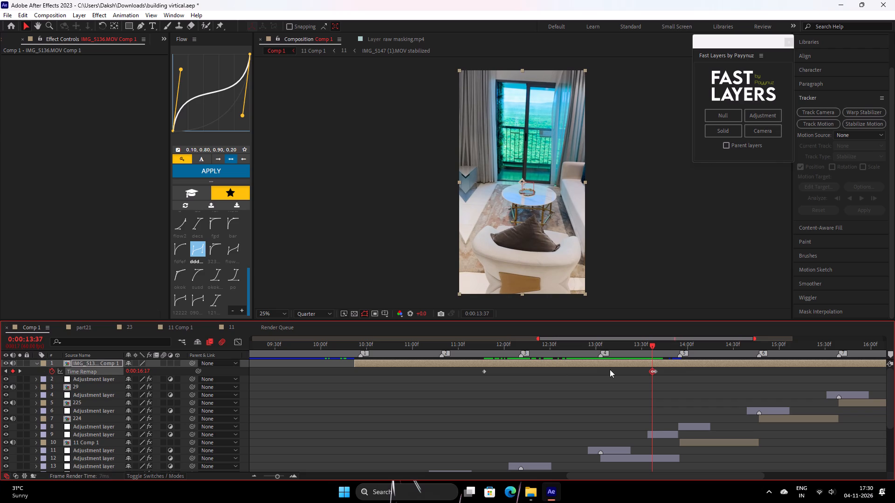
double_click(659, 372)
key("BackSpace")
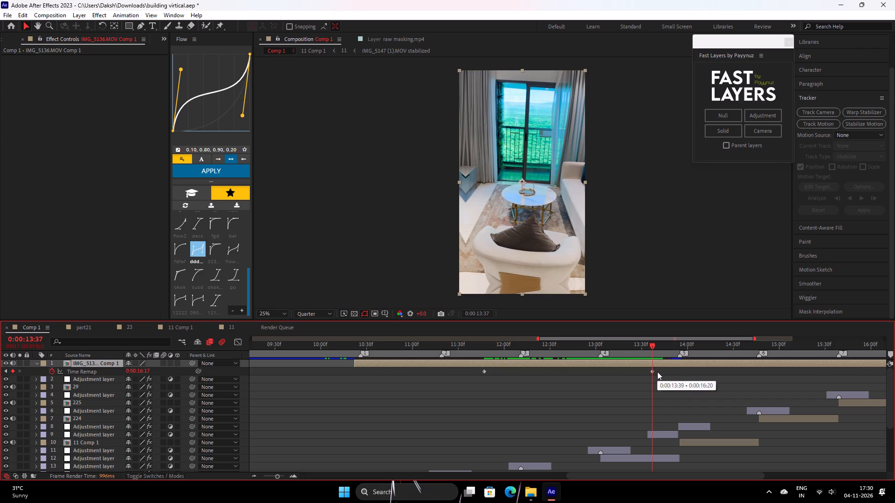
Move the first Time Remap keyframe to marker 2 at 0:00:11:19 and the second to about 0:00:11:45.
double_click(252, 476)
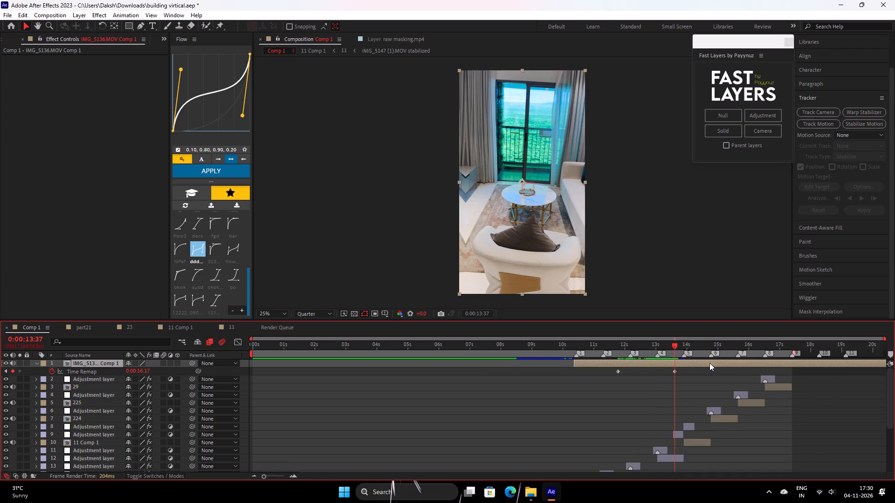
left_click_drag(617, 349, 604, 389)
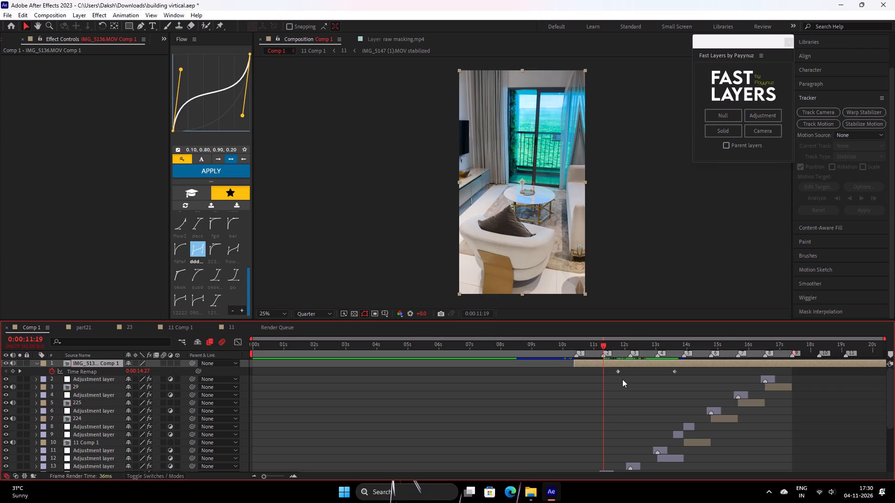
left_click(294, 476)
left_click_drag(631, 372, 605, 393)
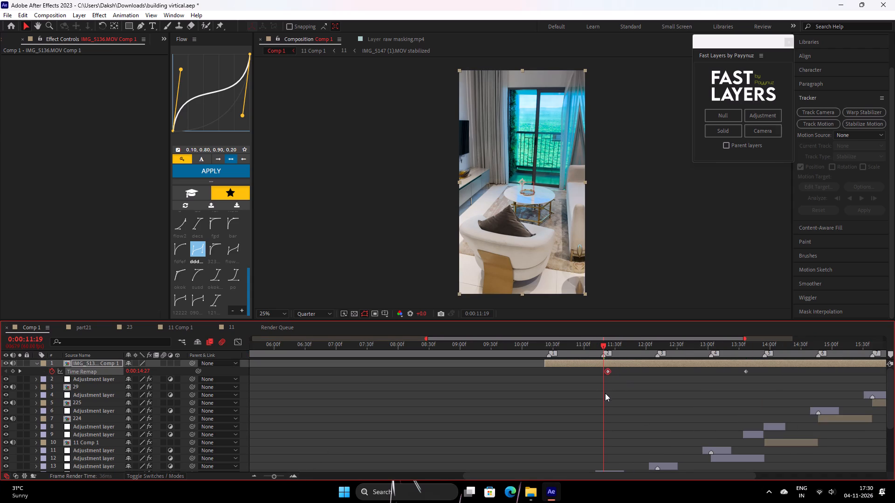
left_click_drag(605, 393, 602, 400)
left_click_drag(615, 347, 631, 378)
left_click_drag(746, 371, 632, 417)
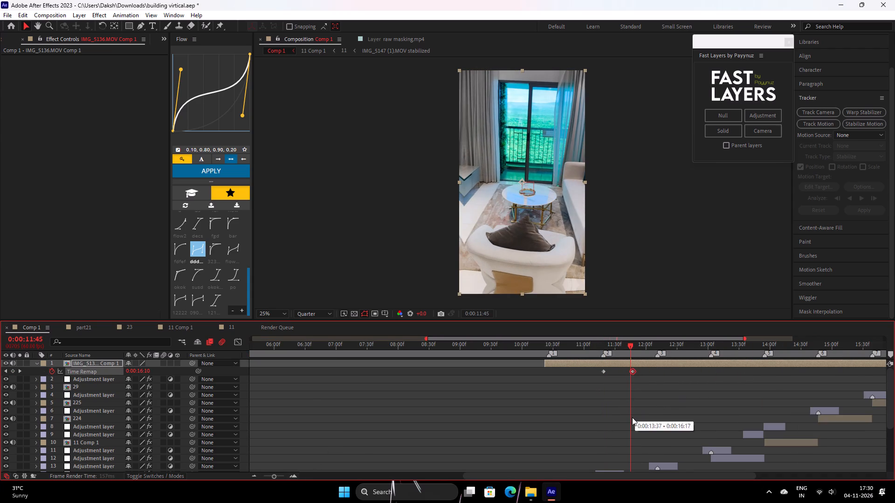
left_click_drag(632, 417, 632, 418)
Copy the first Time Remap keyframe to marker 3 at 0:00:12:11 and align the middle keyframe to 0:00:11:45.
left_click(296, 476)
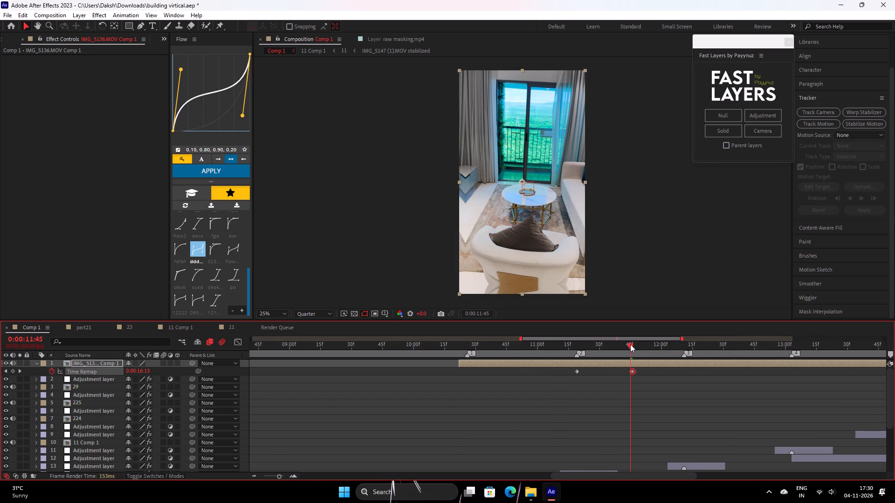
left_click_drag(632, 345, 686, 391)
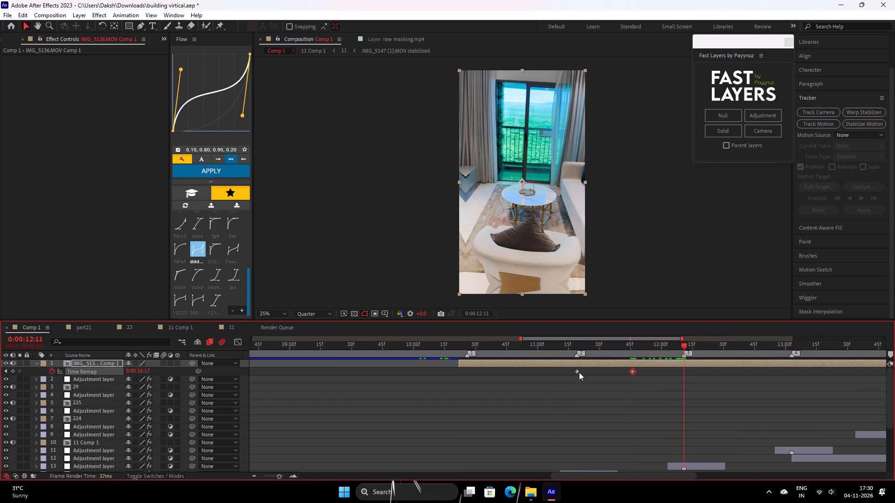
left_click(576, 372)
key("ctrl+c")
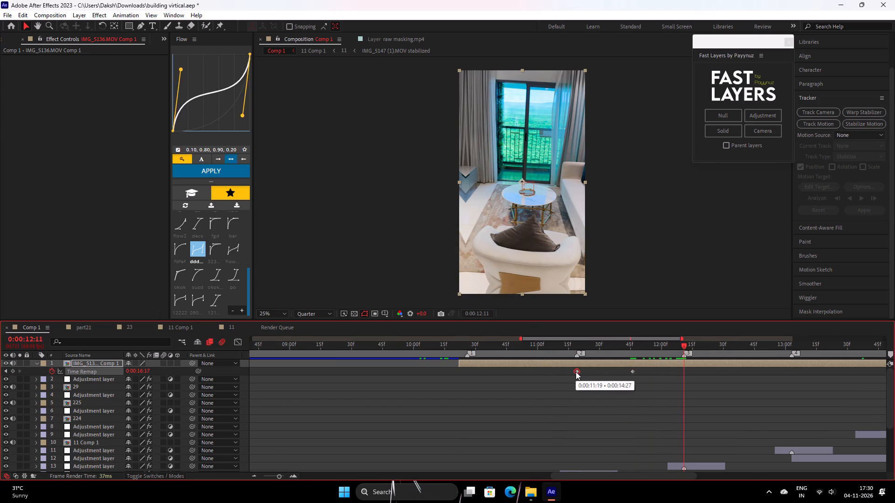
key("ctrl+v")
left_click(628, 380)
left_click_drag(633, 374, 633, 378)
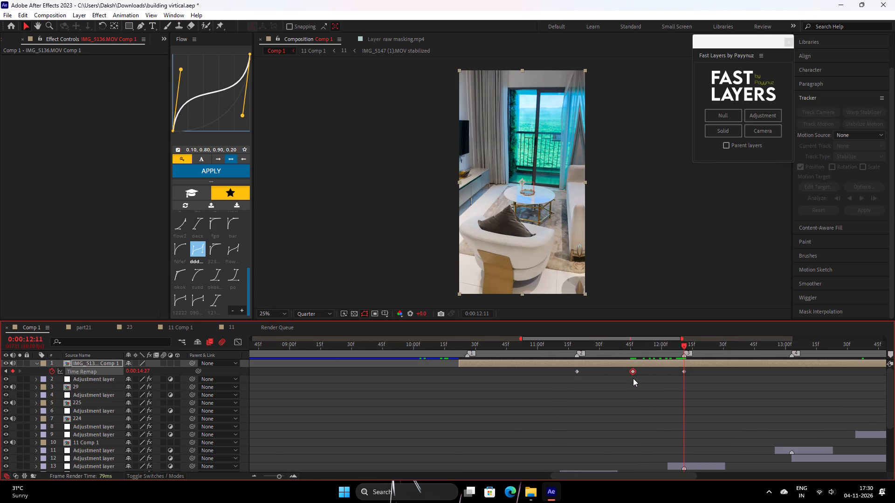
left_click_drag(633, 378, 632, 382)
left_click(632, 382)
Split the IMG_5136.MOV layer at marker 2 (0:00:11:19) and delete the part before it.
left_click_drag(640, 379, 531, 355)
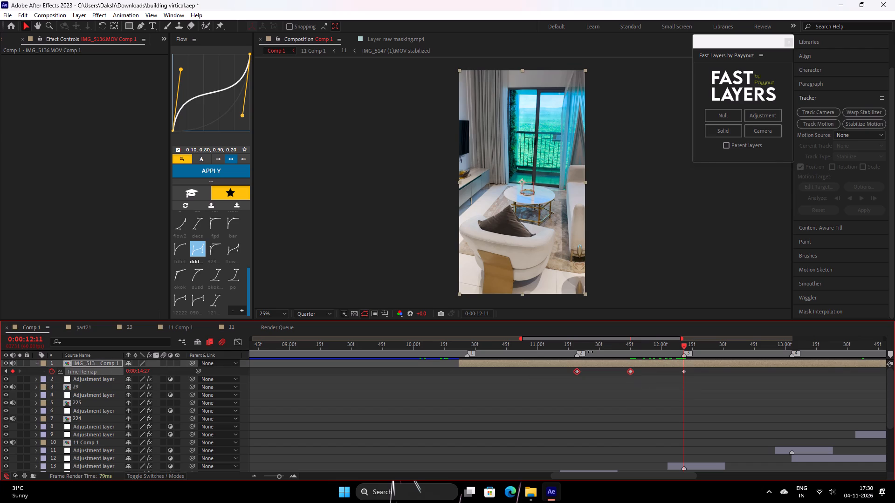
left_click_drag(590, 351, 581, 372)
left_click_drag(590, 349, 577, 375)
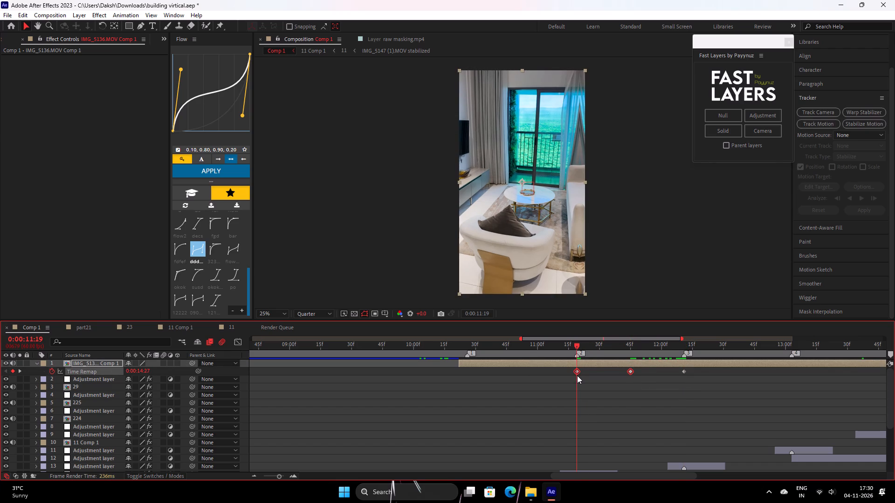
key("ctrl+shift+d")
left_click(570, 371)
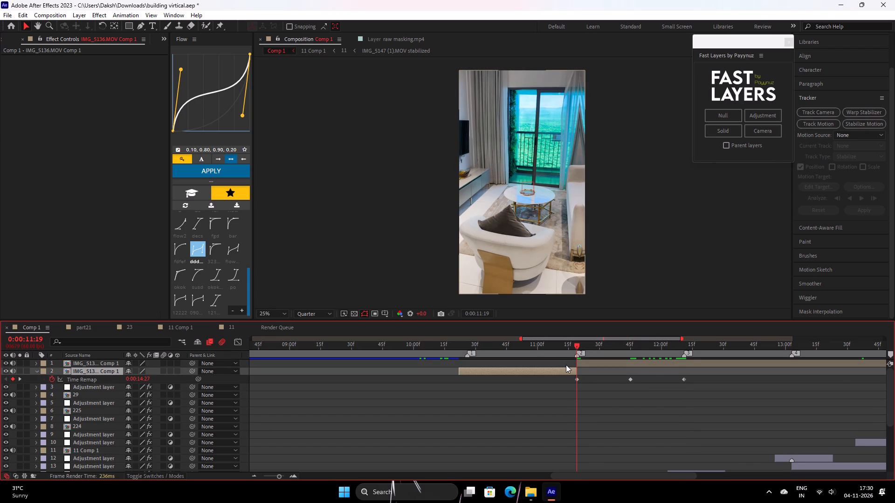
key("BackSpace")
Apply Flow curve preset 4 (0.00, 0.00, 0.00, 1.00) to the first two Time Remap keyframes of the trimmed clip.
left_click(602, 365)
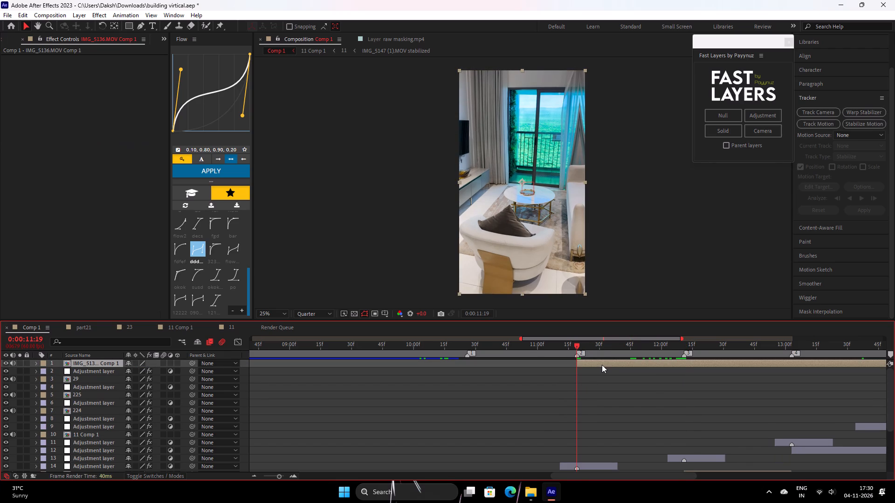
key("u")
left_click_drag(653, 390, 522, 358)
scroll(210, 239, "up", 6)
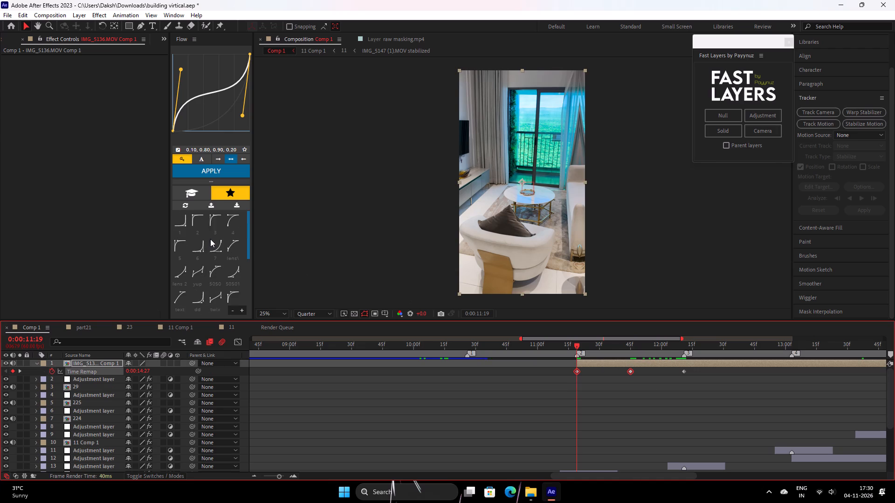
left_click(232, 222)
left_click(232, 175)
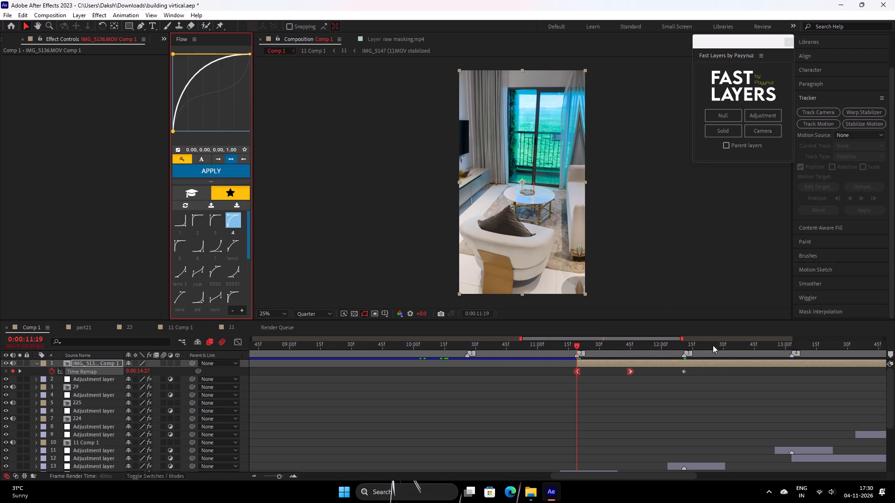
Apply Flow curve preset 7 (1.00, 0.00, 1.00, 1.00) to the last two Time Remap keyframes.
left_click_drag(723, 381, 599, 353)
left_click(216, 244)
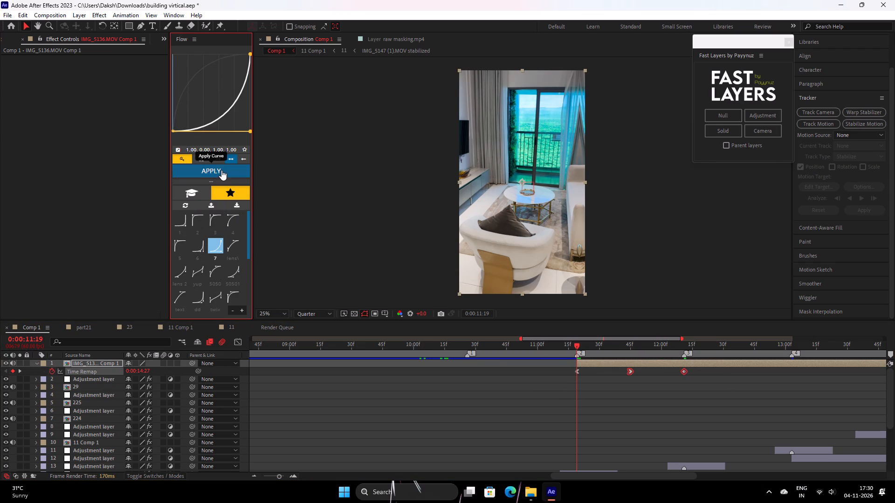
left_click(221, 170)
Split the IMG_5136.MOV layer at marker 3 (0:00:12:11) and delete the part after it.
left_click_drag(642, 348, 684, 386)
key("ctrl+shift+d")
key("BackSpace")
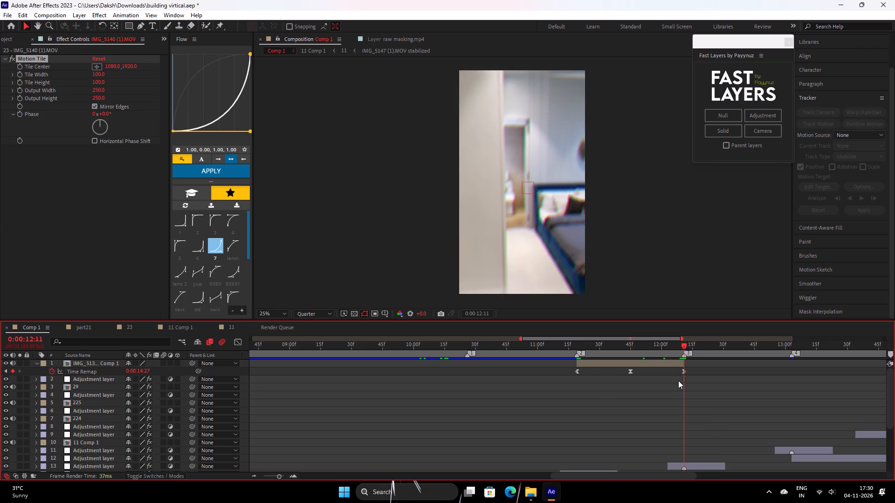
Move the IMG_5136.MOV Comp 1 layer down the stack to just below adjustment layer 11, and shift it to start at marker 4.
left_click_drag(105, 363, 125, 474)
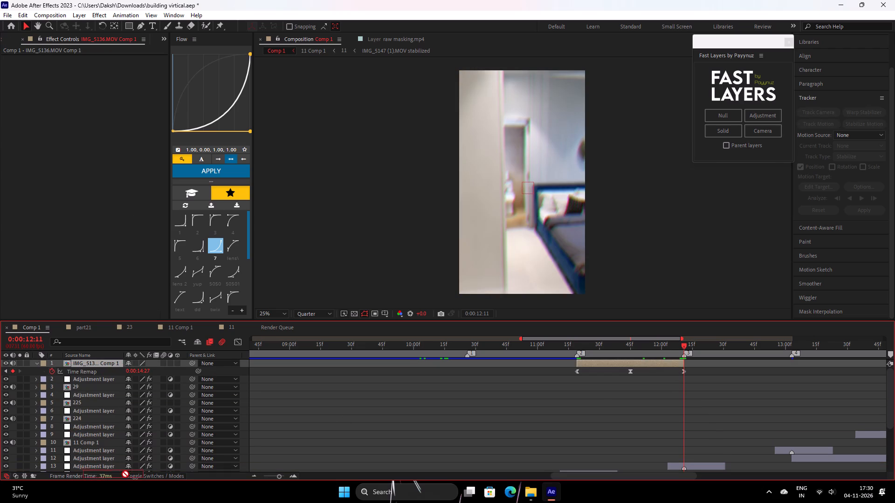
left_click_drag(125, 474, 128, 413)
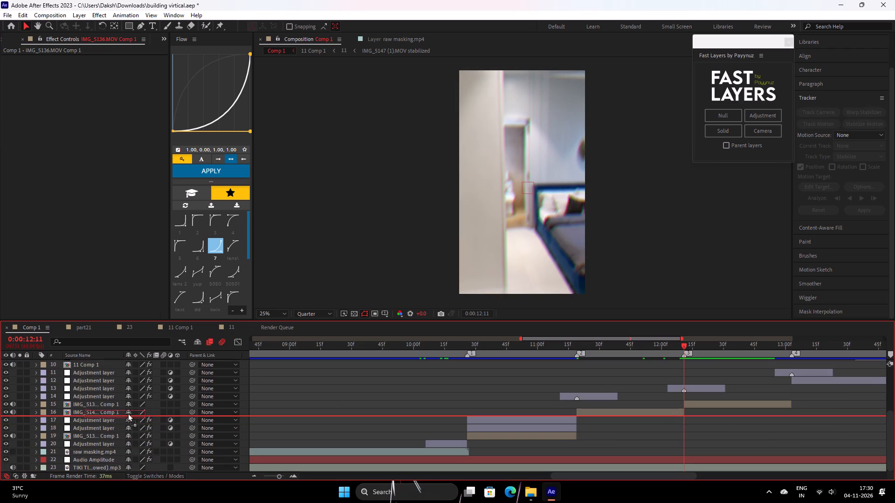
left_click_drag(128, 413, 137, 383)
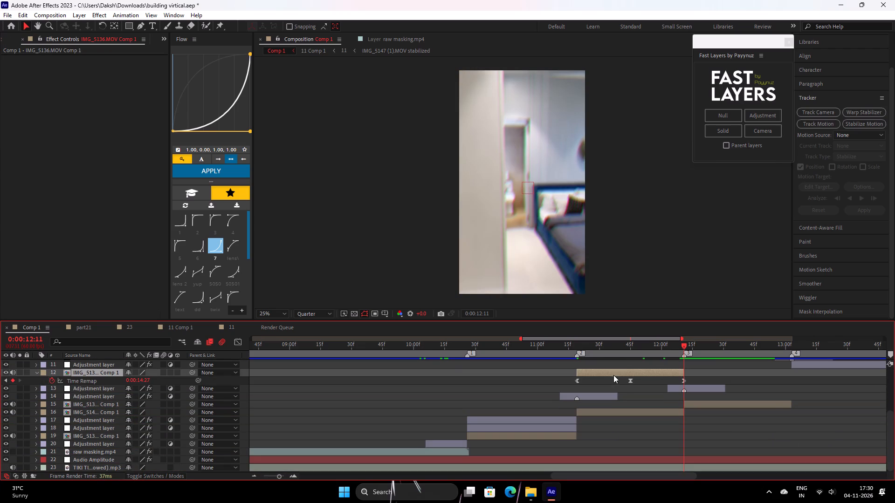
left_click_drag(615, 373, 829, 413)
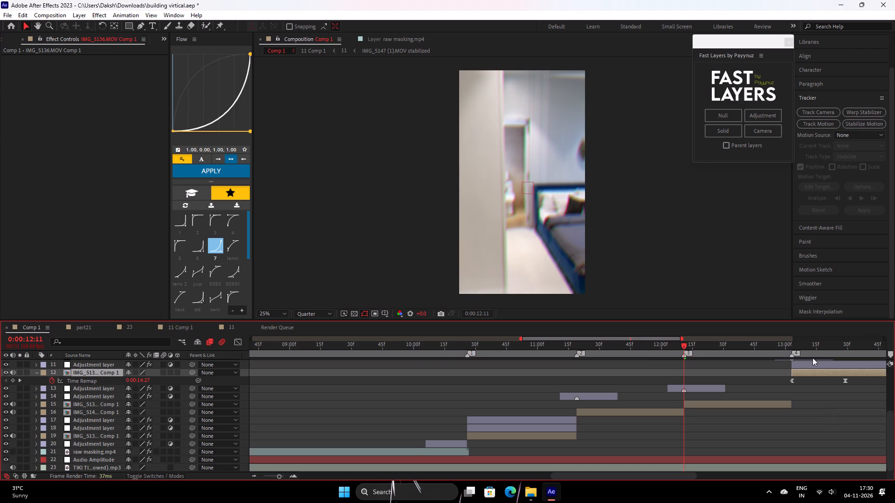
Play back the edit through the relocated clip between markers 4 and 5 to check the sequence.
left_click_drag(805, 349, 654, 415)
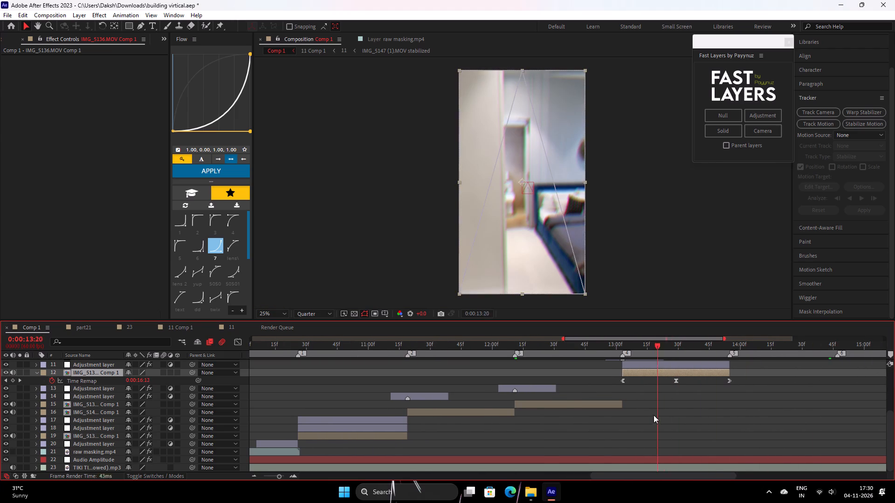
left_click_drag(654, 415, 137, 395)
key("space")
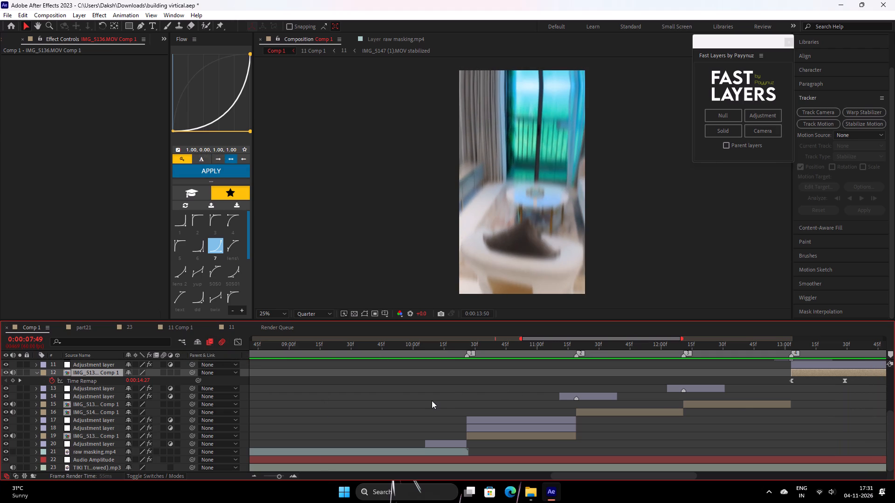
key("space")
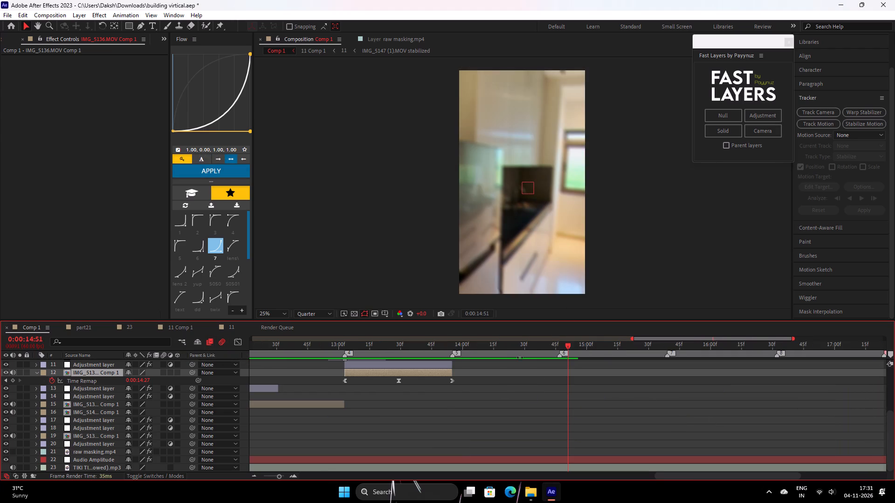
left_click(516, 353)
left_click_drag(516, 348, 304, 421)
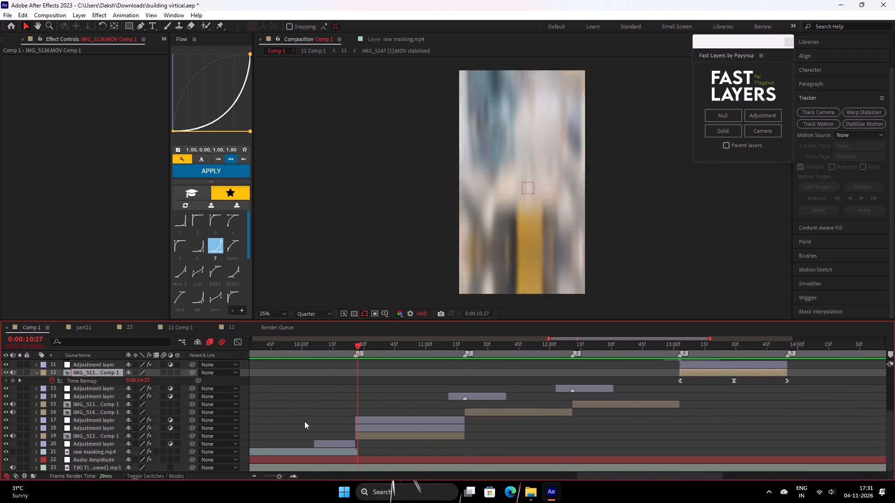
left_click_drag(304, 421, 260, 433)
key("space")
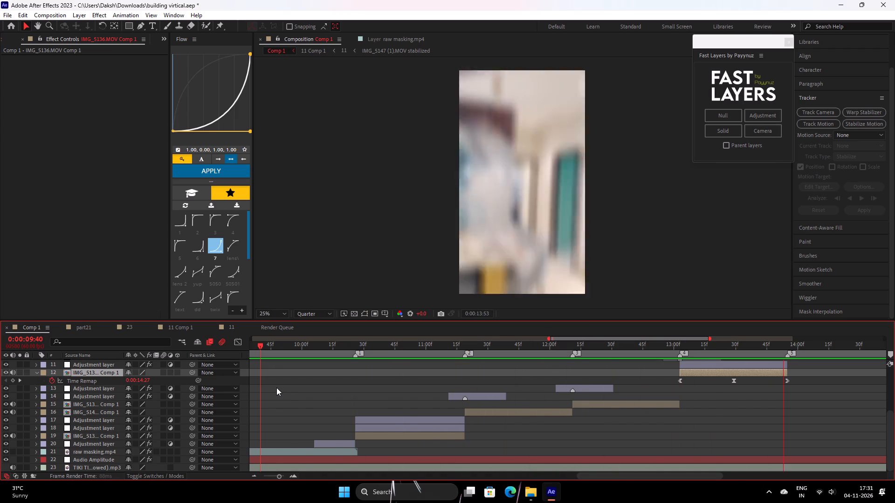
key("space")
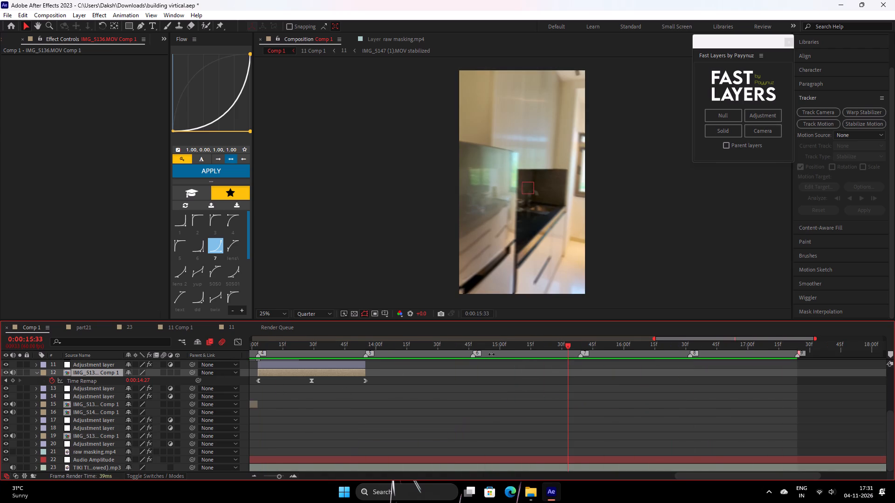
Scrub and replay the dining-room clip between markers 1 and 2, examining its transitions at both markers.
left_click_drag(496, 345, 293, 435)
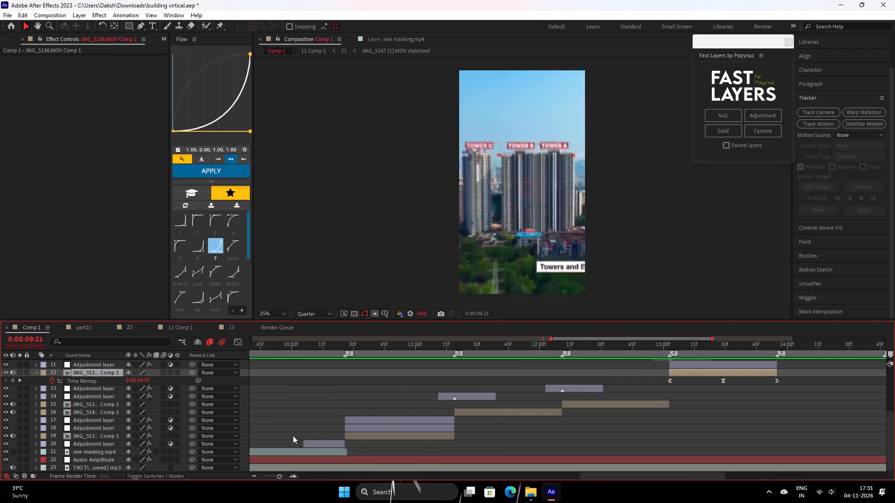
left_click_drag(293, 435, 469, 398)
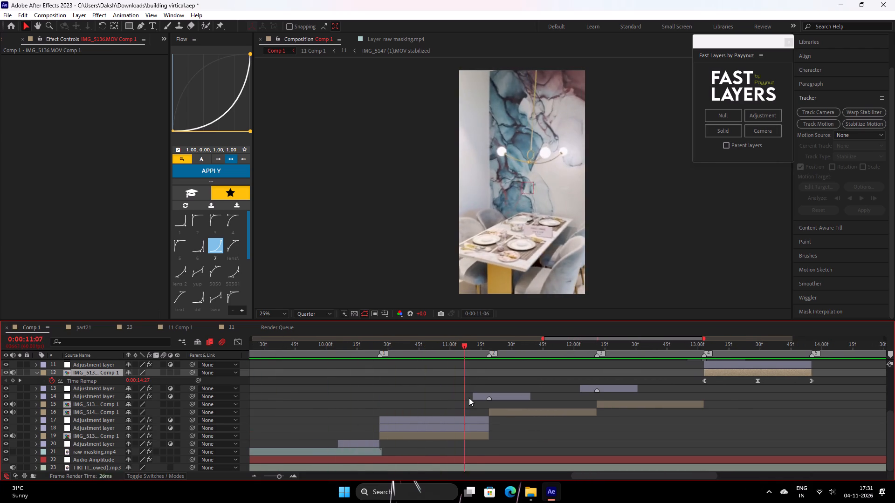
left_click_drag(469, 398, 489, 393)
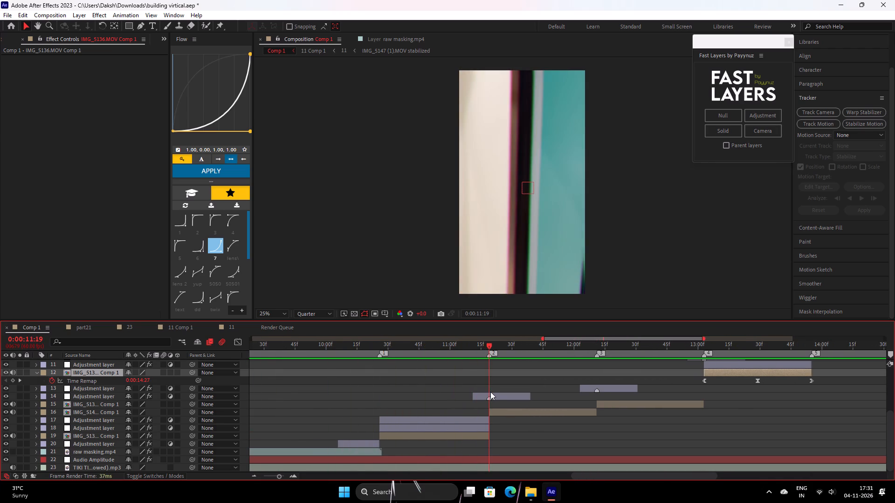
left_click_drag(501, 346, 516, 347)
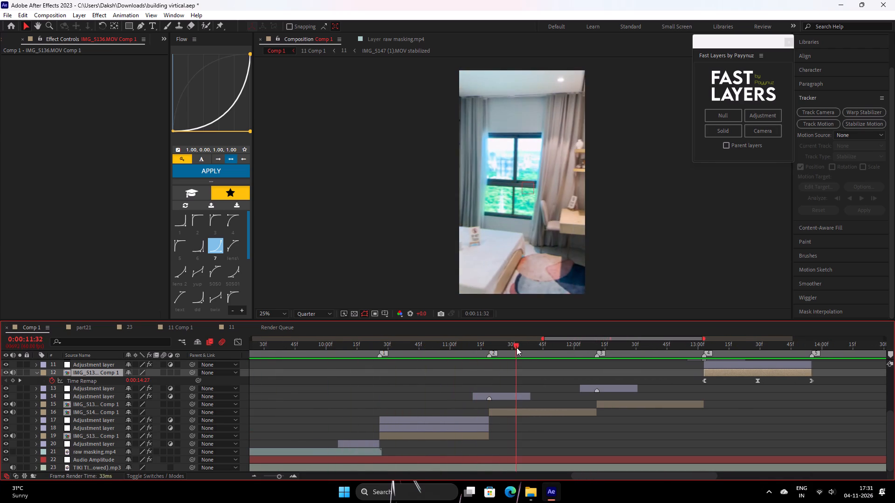
left_click_drag(516, 347, 466, 354)
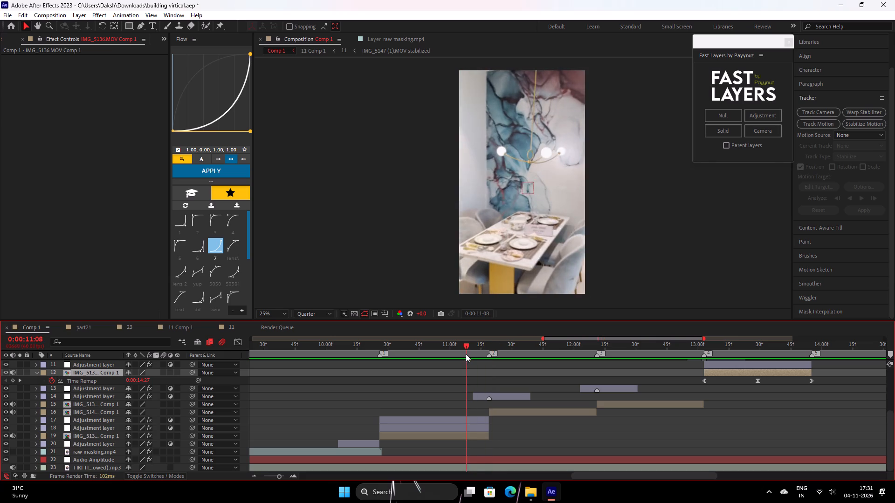
left_click_drag(466, 354, 362, 371)
key("space")
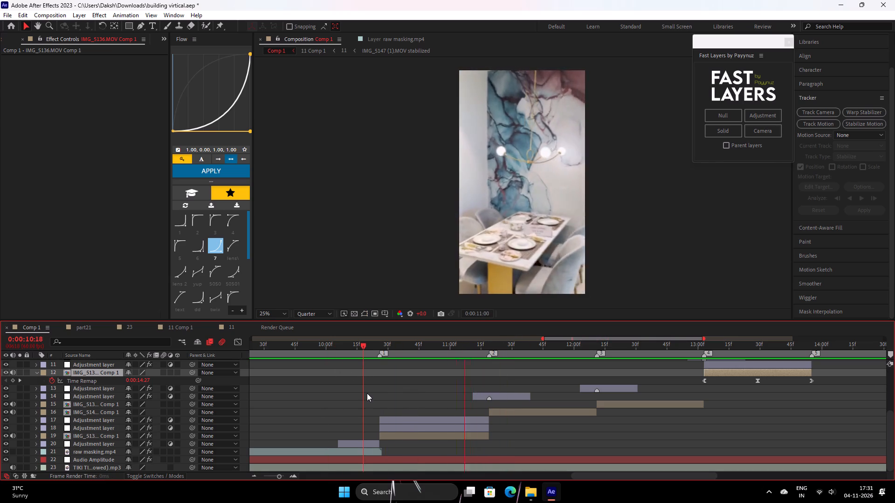
key("space")
left_click_drag(508, 347, 434, 372)
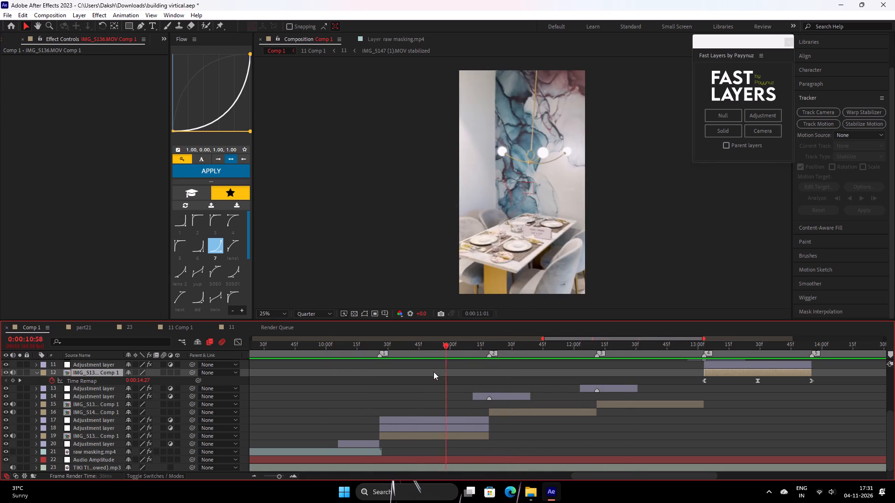
left_click_drag(434, 372, 472, 371)
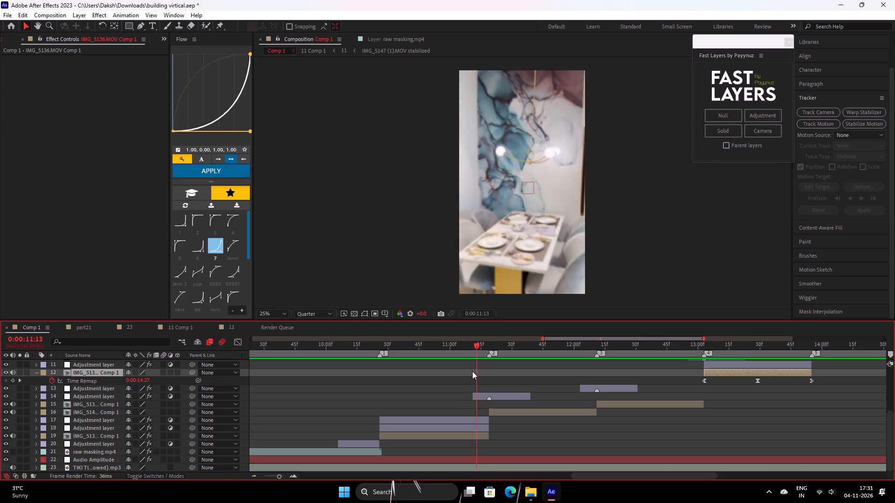
left_click_drag(472, 371, 380, 415)
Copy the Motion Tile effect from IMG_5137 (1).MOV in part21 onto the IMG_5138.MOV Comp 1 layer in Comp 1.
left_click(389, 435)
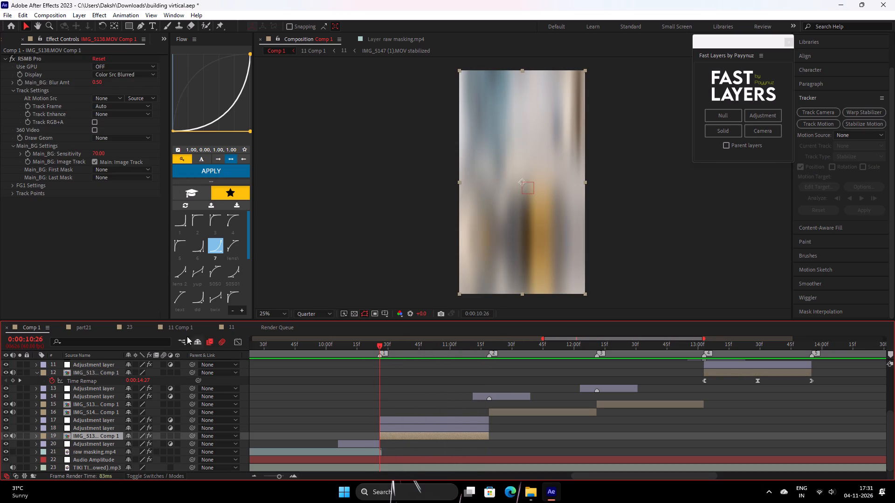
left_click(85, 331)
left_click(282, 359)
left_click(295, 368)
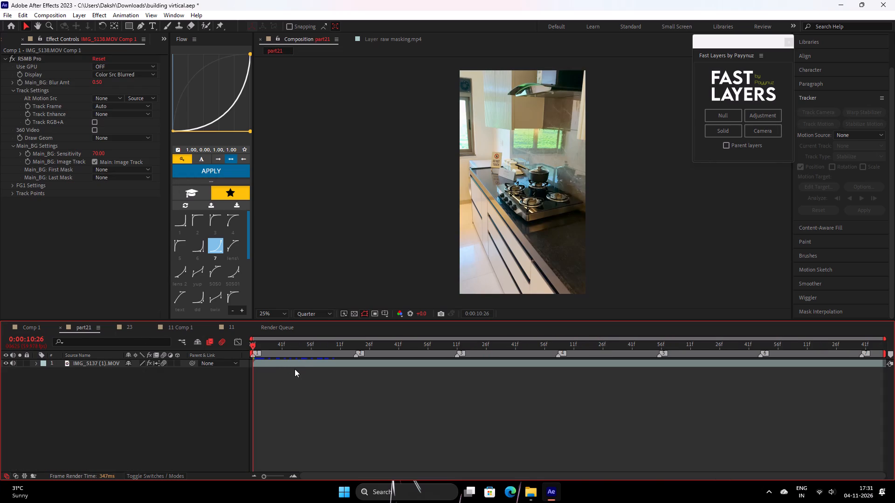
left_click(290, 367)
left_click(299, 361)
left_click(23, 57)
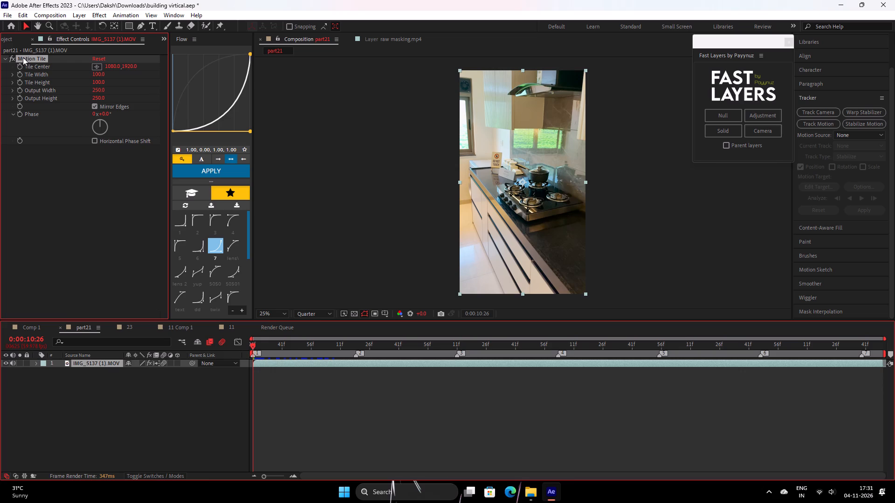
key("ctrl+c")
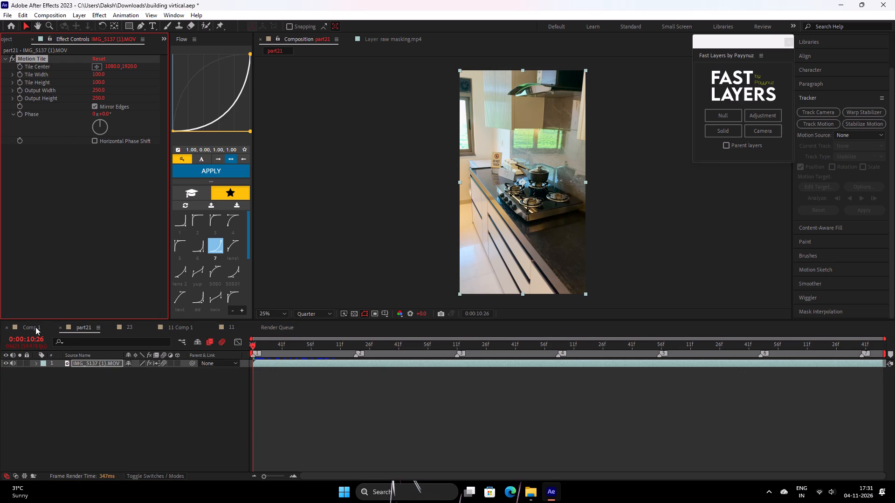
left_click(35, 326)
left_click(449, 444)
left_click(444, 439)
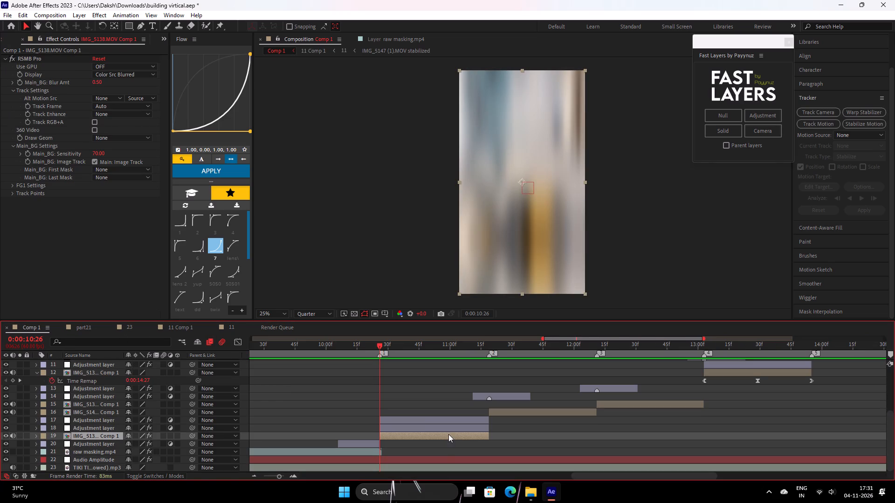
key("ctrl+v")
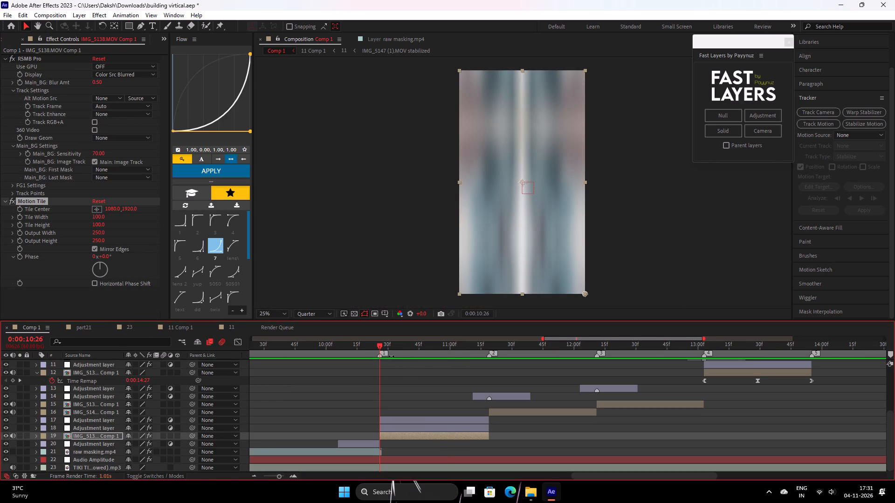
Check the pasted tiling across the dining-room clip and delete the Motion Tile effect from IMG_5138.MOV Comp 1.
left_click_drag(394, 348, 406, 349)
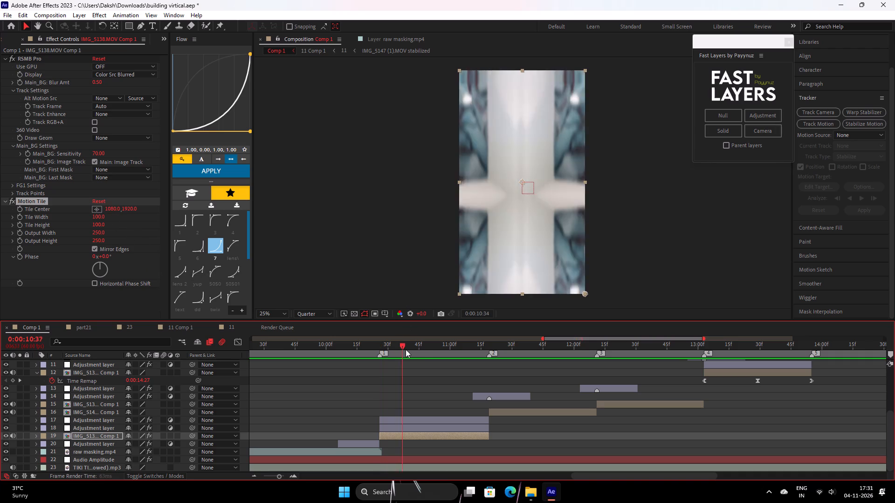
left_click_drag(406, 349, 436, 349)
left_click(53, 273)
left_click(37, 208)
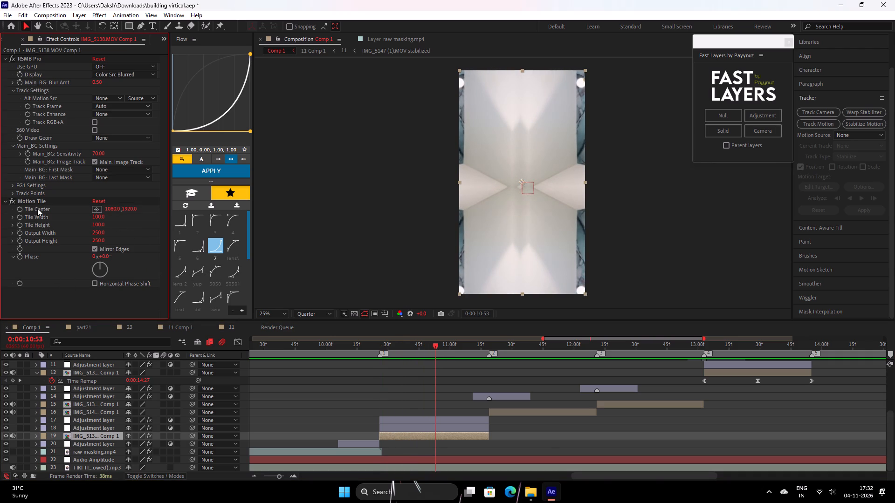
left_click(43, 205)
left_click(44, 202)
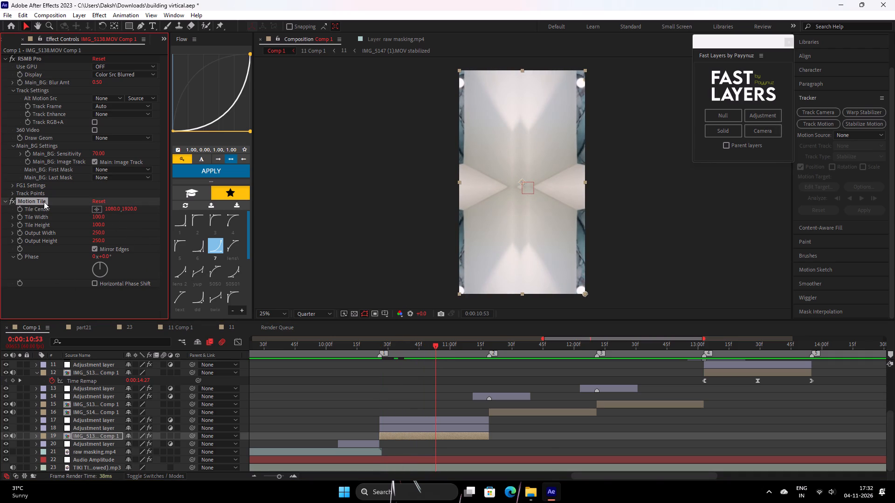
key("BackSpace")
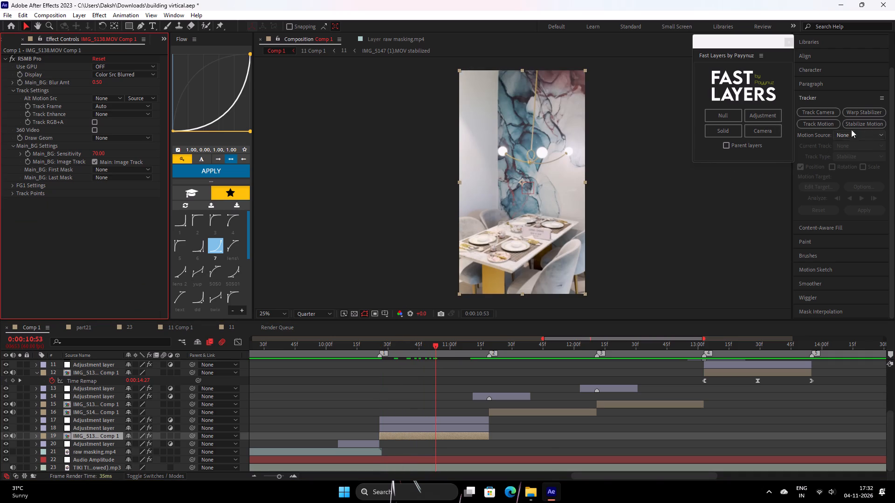
Search the effects for "motion tile" and apply a fresh Motion Tile to the IMG_5138.MOV Comp 1 layer.
left_click(826, 74)
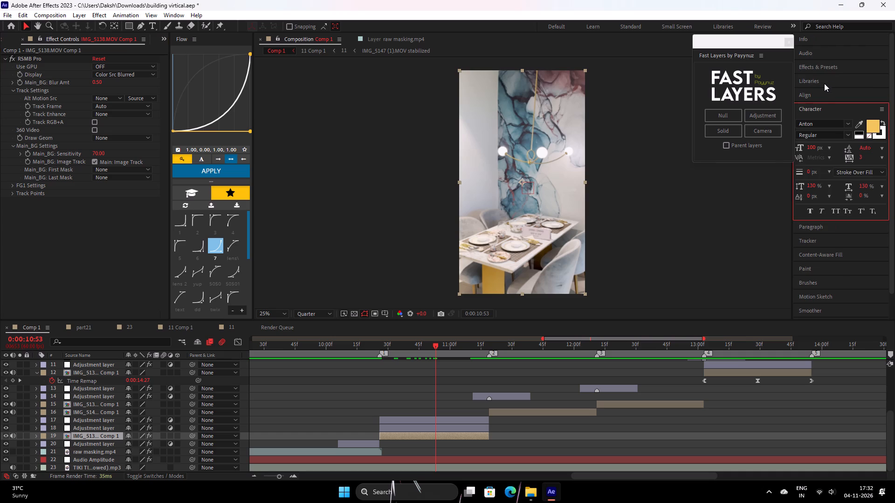
left_click(823, 94)
left_click(822, 64)
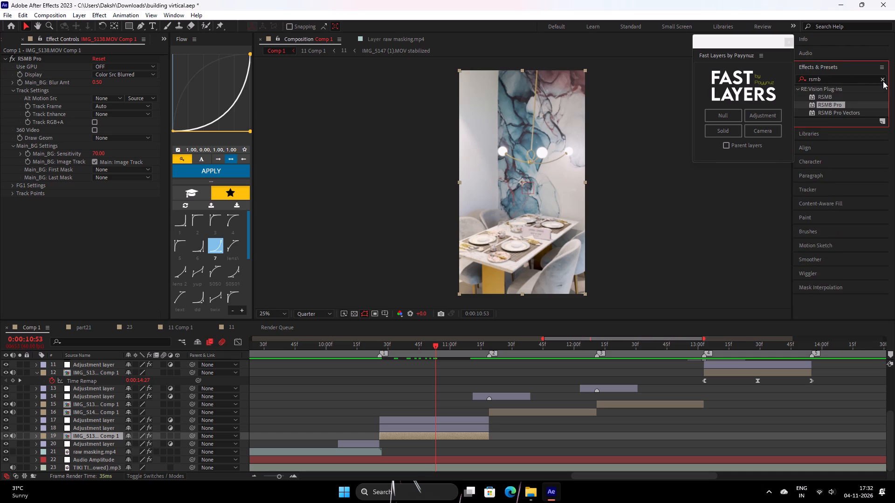
left_click(883, 81)
left_click(873, 78)
key("t")
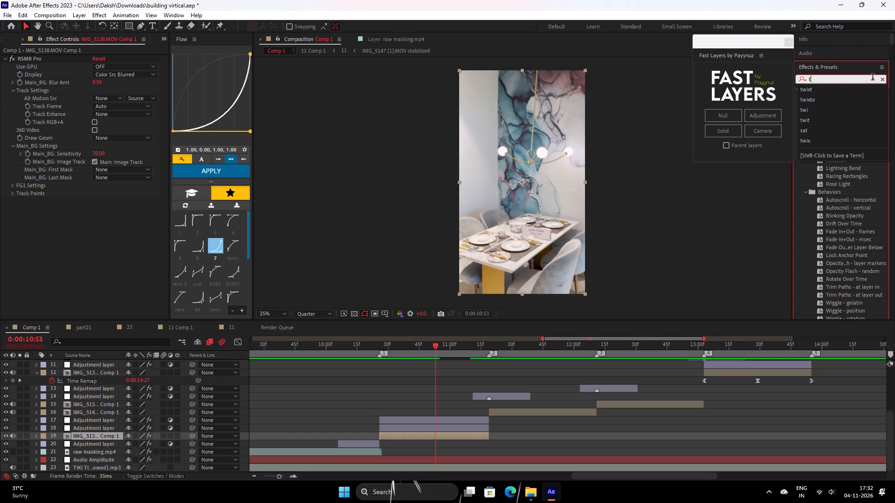
key("BackSpace")
key("BackSpace")
key("BackSpace")
key("BackSpace")
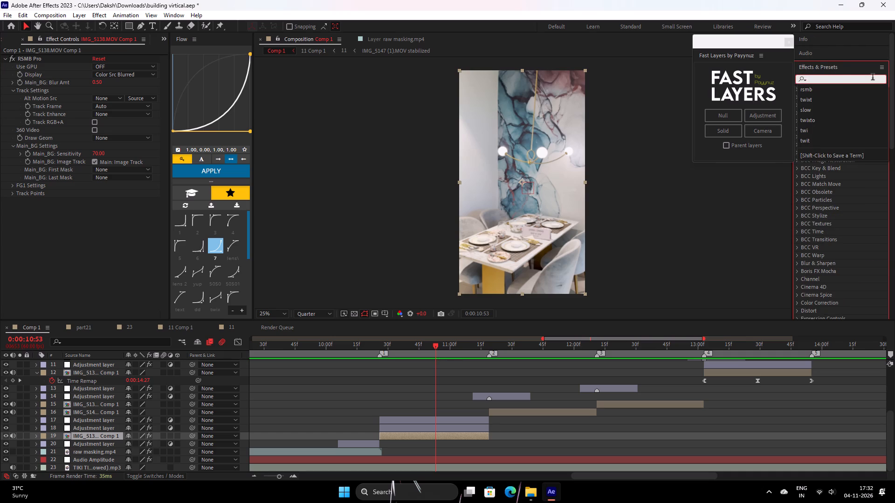
type("mio")
key("BackSpace")
key("BackSpace")
key("BackSpace")
key("BackSpace")
type("motion tile")
double_click(831, 96)
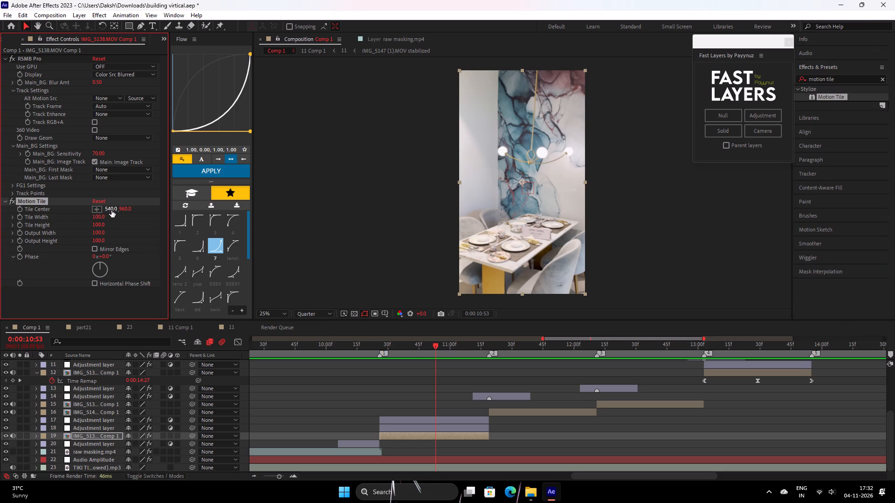
Enable Mirror Edges on the IMG_5138.MOV Comp 1 Motion Tile and set Output Height and Output Width to 200.
left_click(95, 250)
left_click(99, 242)
type("200")
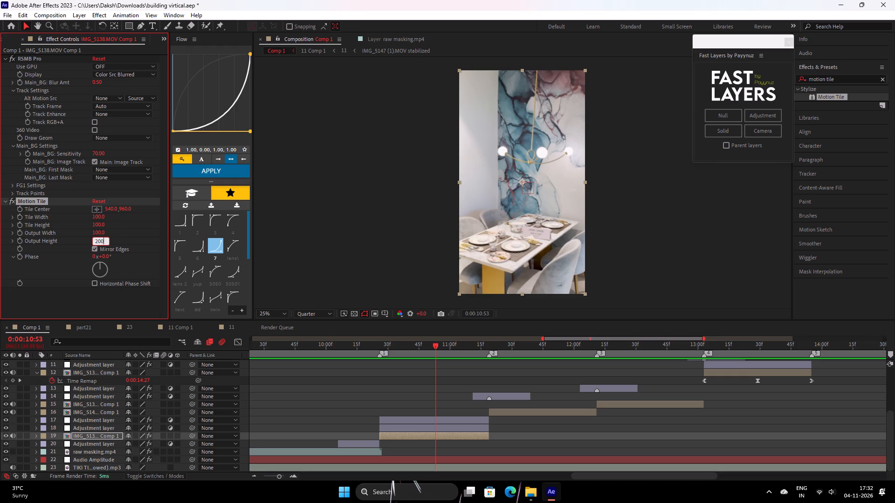
left_click(96, 234)
type("2--")
key("BackSpace")
key("BackSpace")
type("00")
key("Return")
At marker 1, add a null as parent of IMG_5138.MOV Comp 1 and enable motion blur on that clip.
scroll(463, 211, "up", 1)
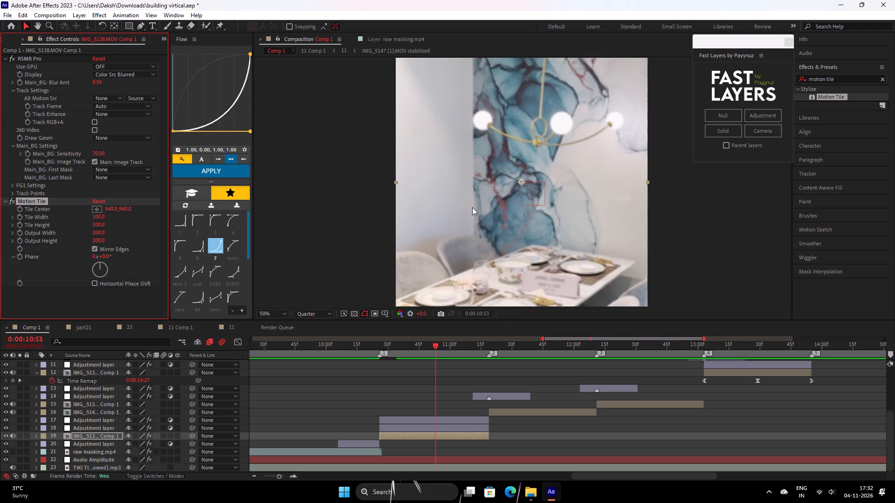
scroll(472, 207, "up", 1)
scroll(488, 192, "down", 2)
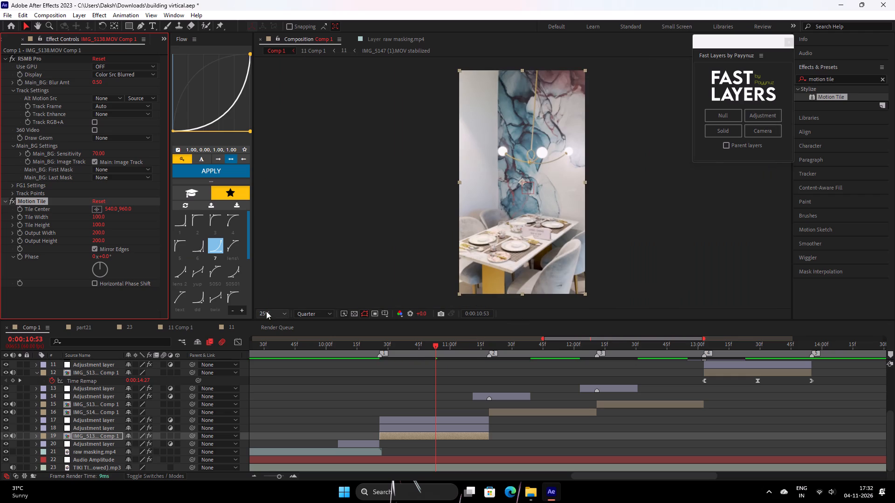
left_click(271, 311)
left_click(289, 158)
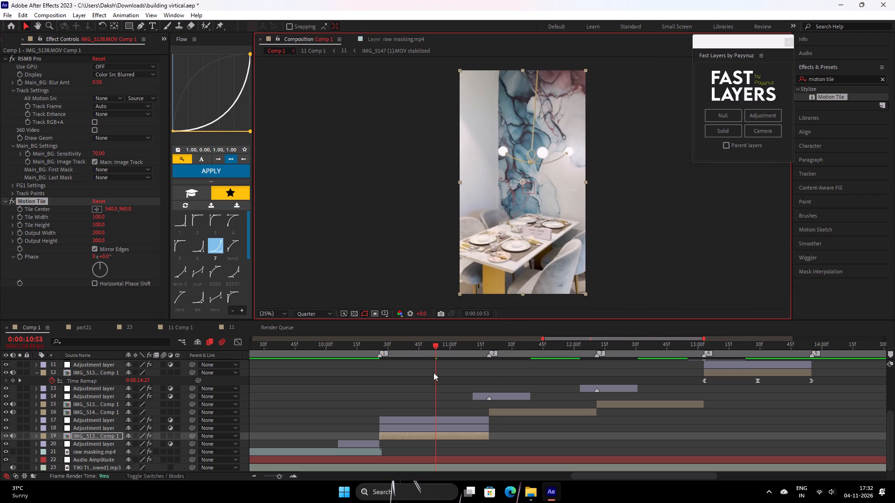
left_click_drag(430, 341, 372, 392)
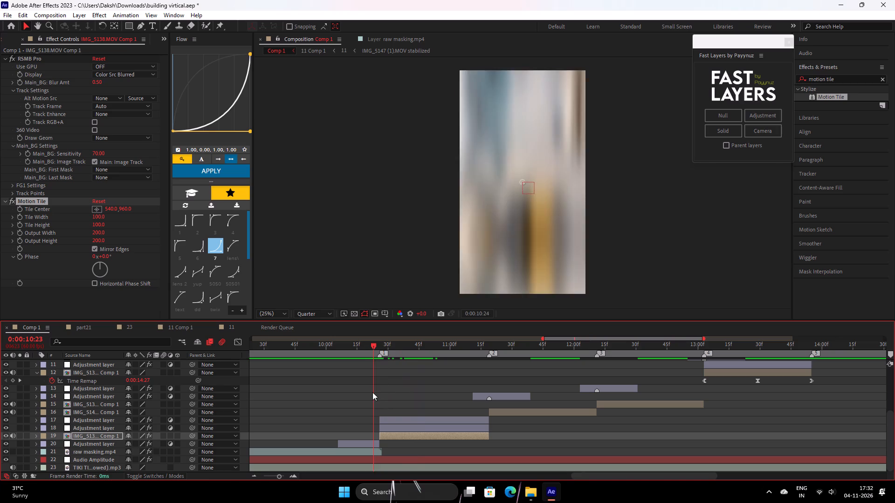
left_click_drag(372, 392, 377, 401)
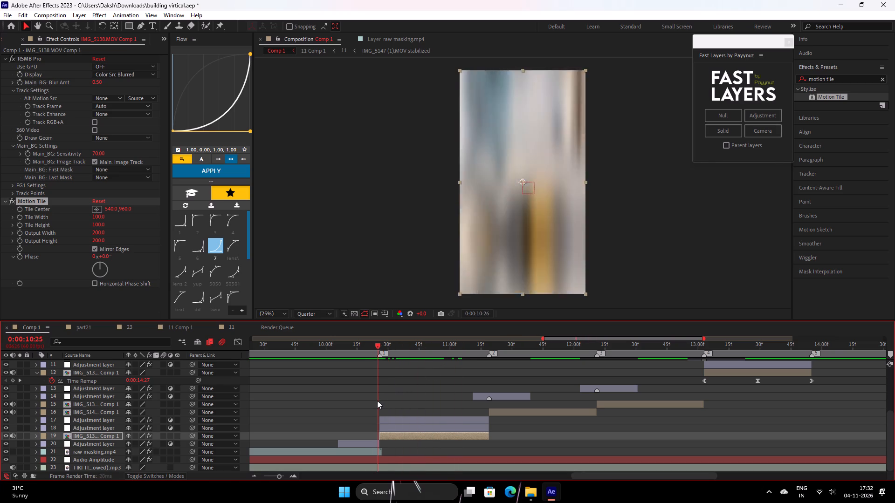
left_click_drag(377, 401, 381, 400)
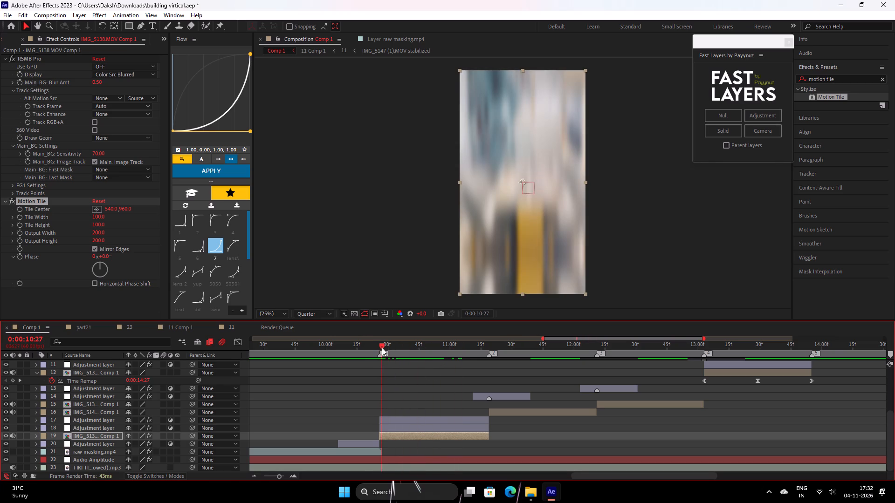
left_click_drag(382, 346, 379, 354)
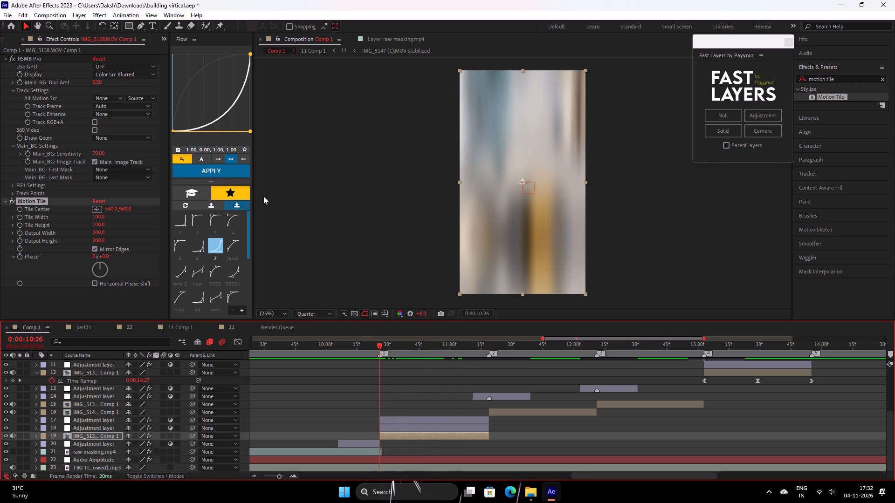
left_click(728, 148)
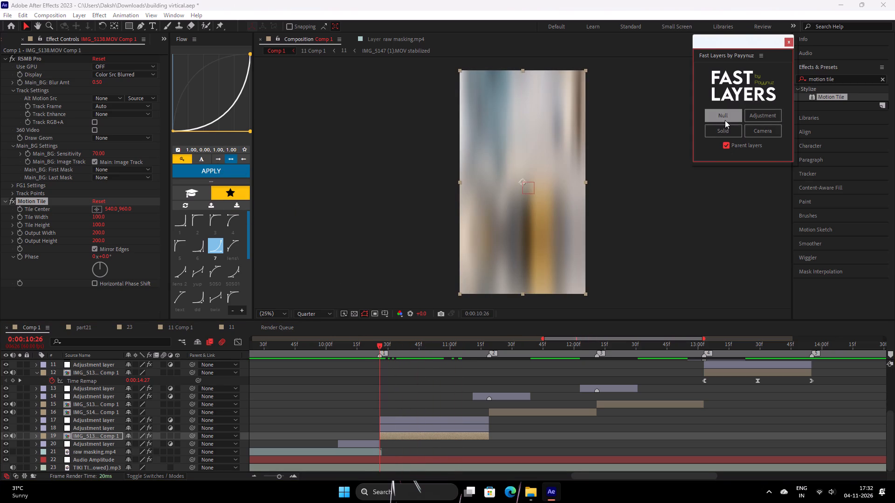
left_click(725, 119)
left_click(465, 434)
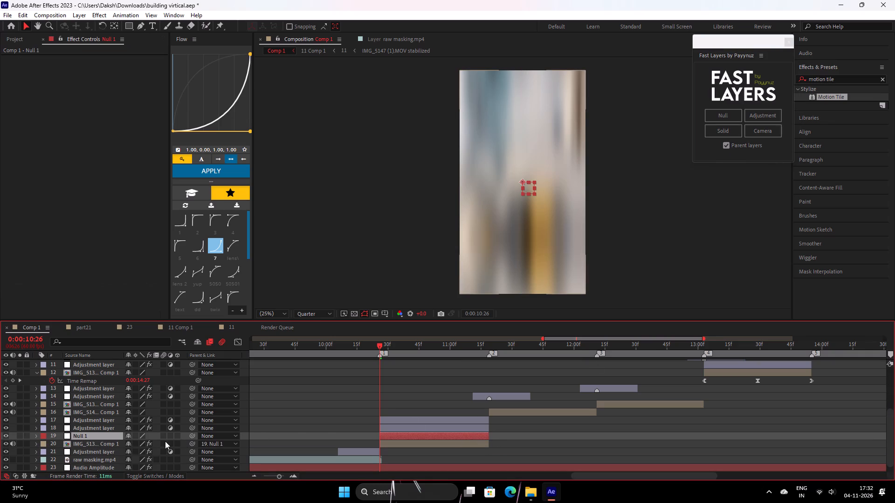
left_click(165, 442)
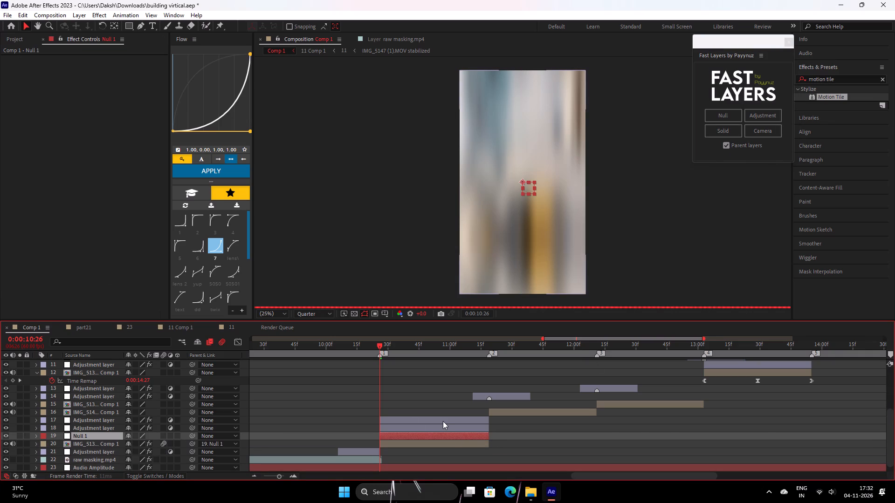
Keyframe the null's Position at 540, 960 on marker 1 and 1100, 960 at the null's end, just before marker 2.
key("s")
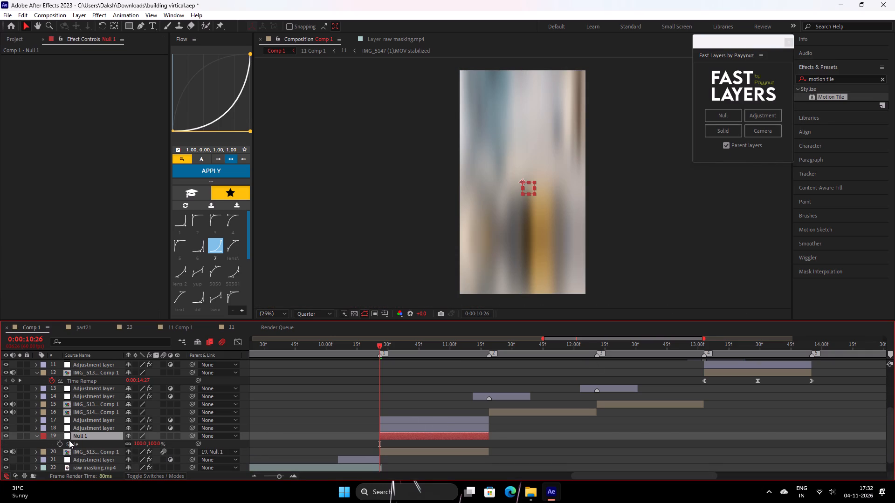
key("p")
left_click(62, 442)
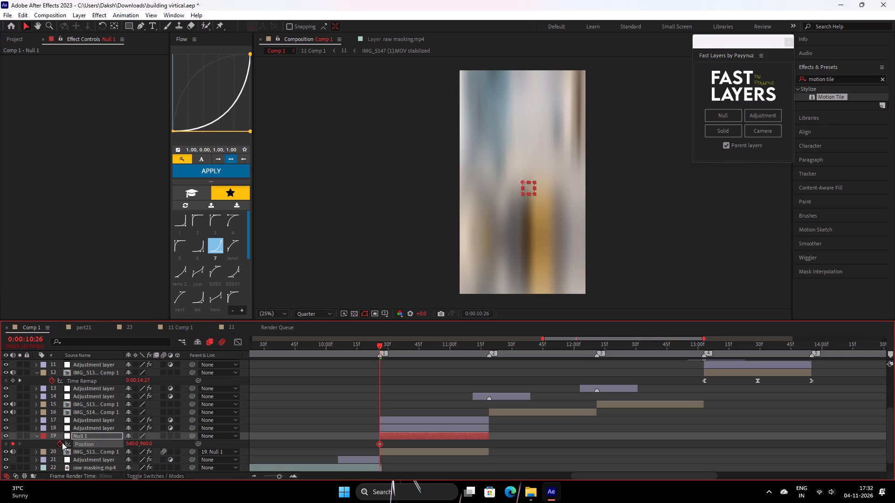
key("i")
key("o")
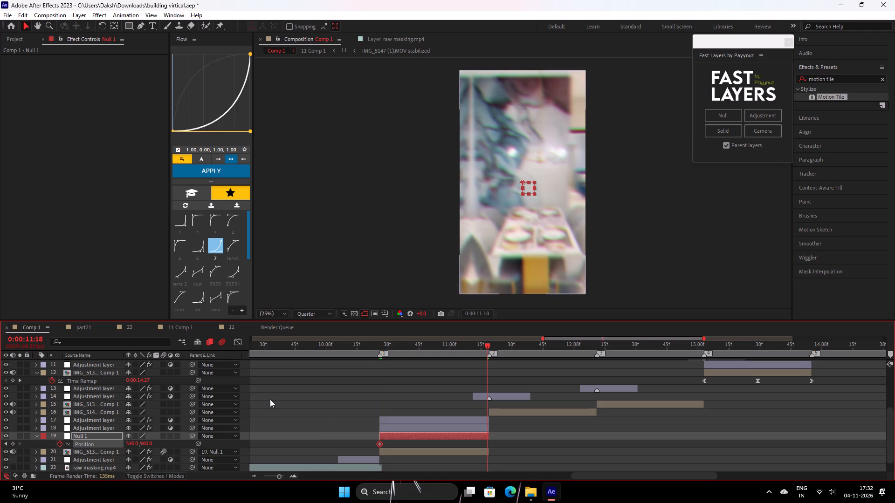
left_click_drag(130, 443, 165, 441, "shift")
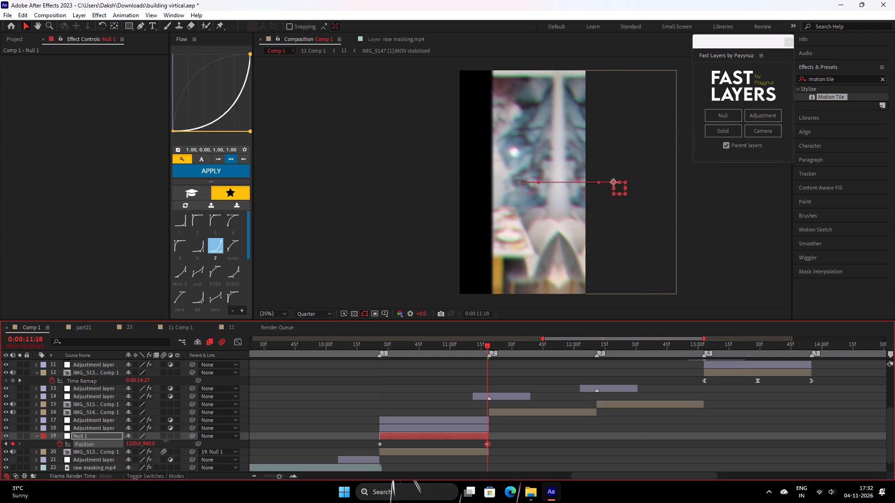
left_click_drag(165, 441, 158, 446, "shift")
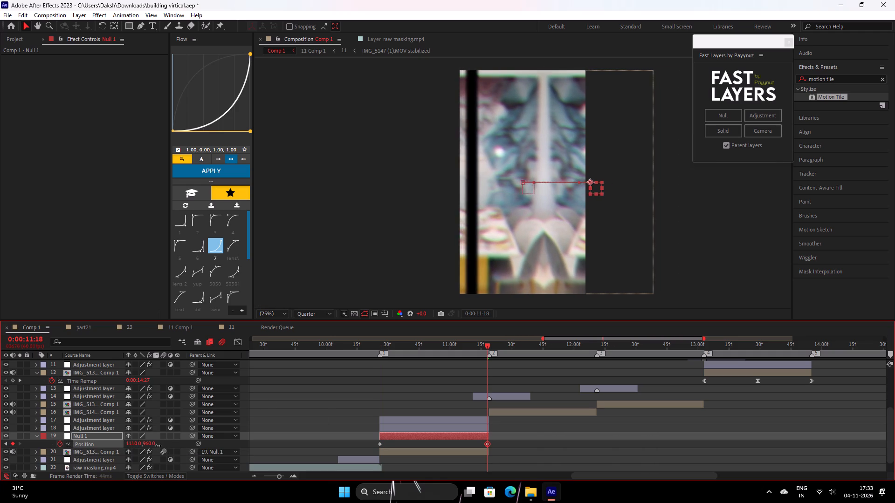
left_click_drag(158, 446, 160, 445, "shift")
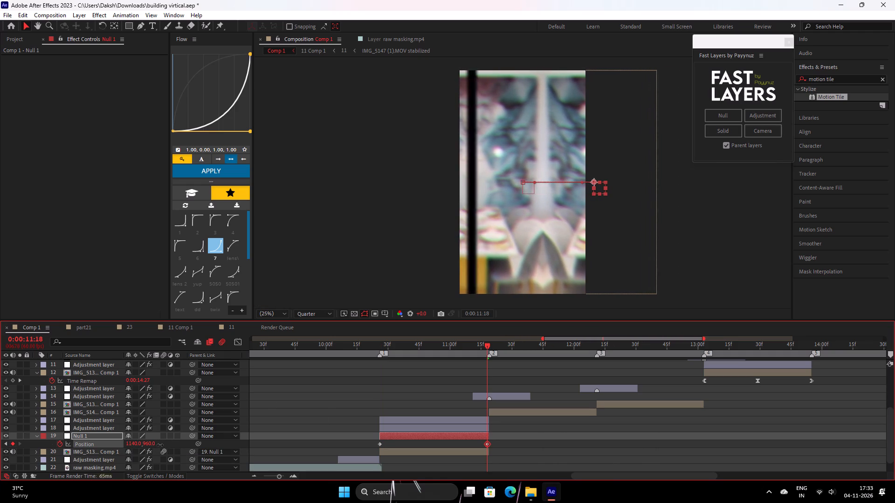
left_click_drag(160, 445, 159, 446, "shift")
Select both Position keyframes of the null and apply Flow's easing preset 1 to them.
left_click_drag(530, 453, 452, 443)
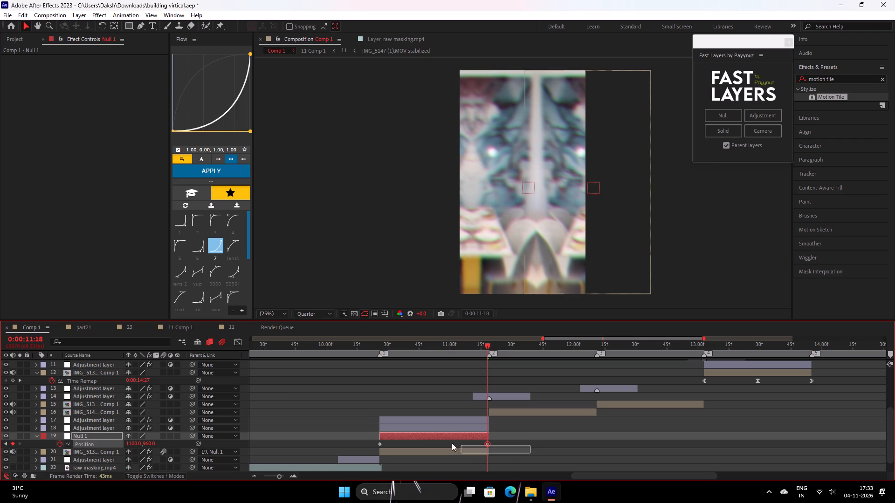
left_click_drag(452, 443, 334, 421)
left_click(184, 222)
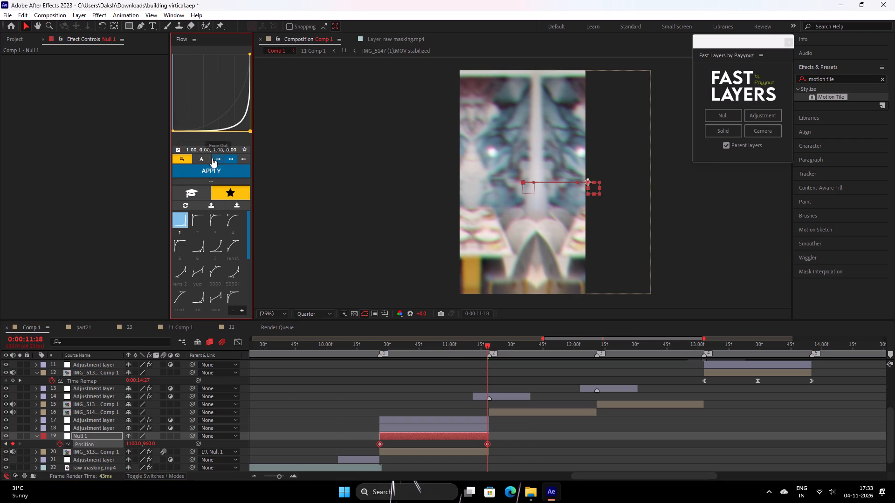
left_click(214, 173)
Play and scrub the dining-room clip from before marker 1 past marker 2, examining the eased sideways slide and mirrored edges.
left_click_drag(479, 345, 418, 375)
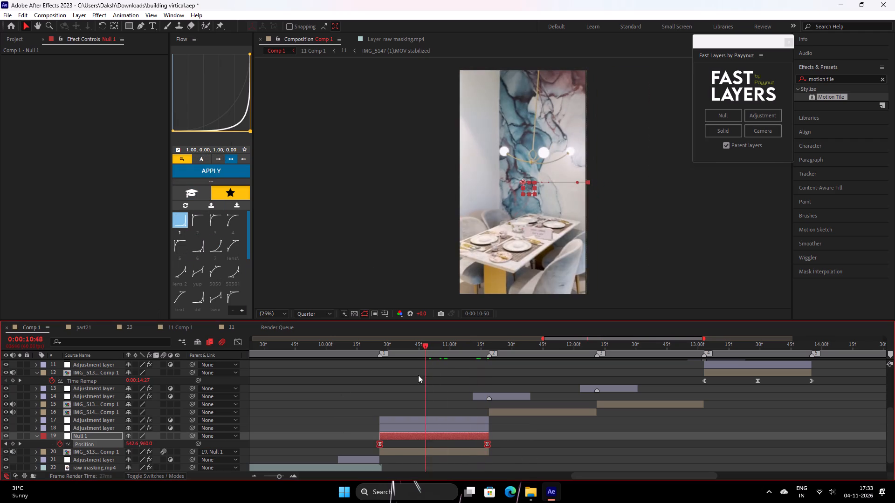
left_click_drag(418, 375, 350, 405)
key("space")
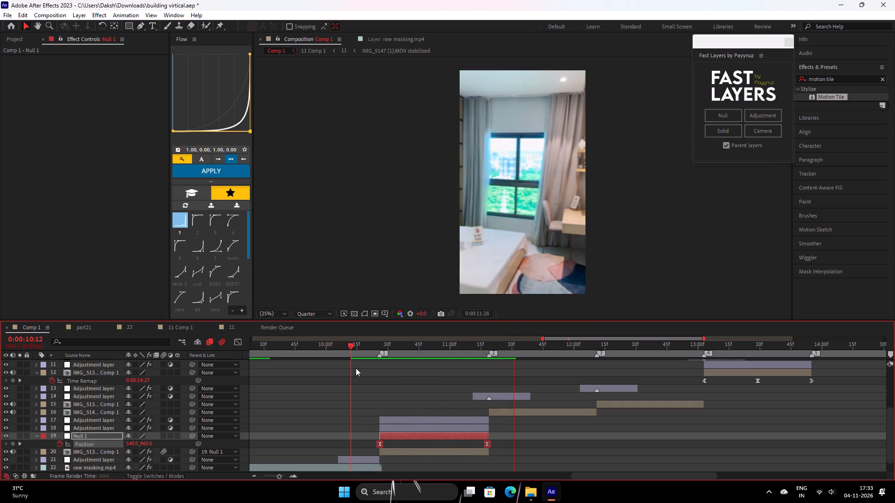
key("space")
left_click_drag(509, 347, 474, 358)
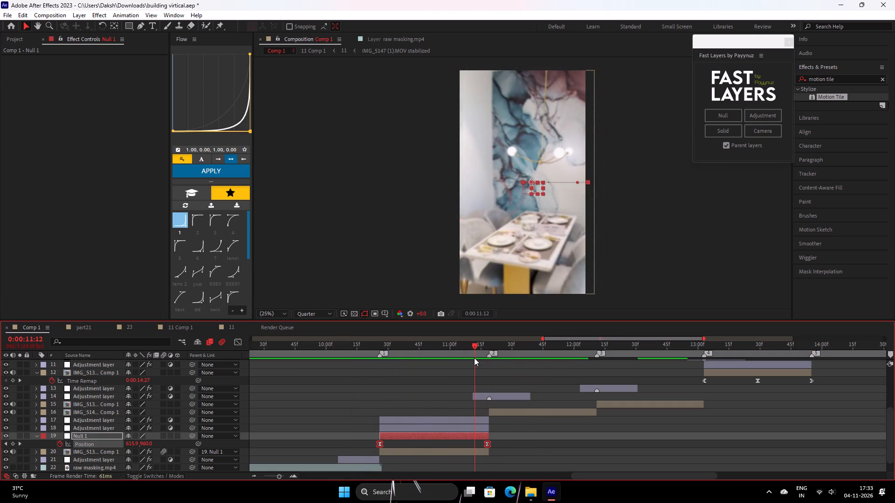
left_click_drag(474, 358, 485, 354)
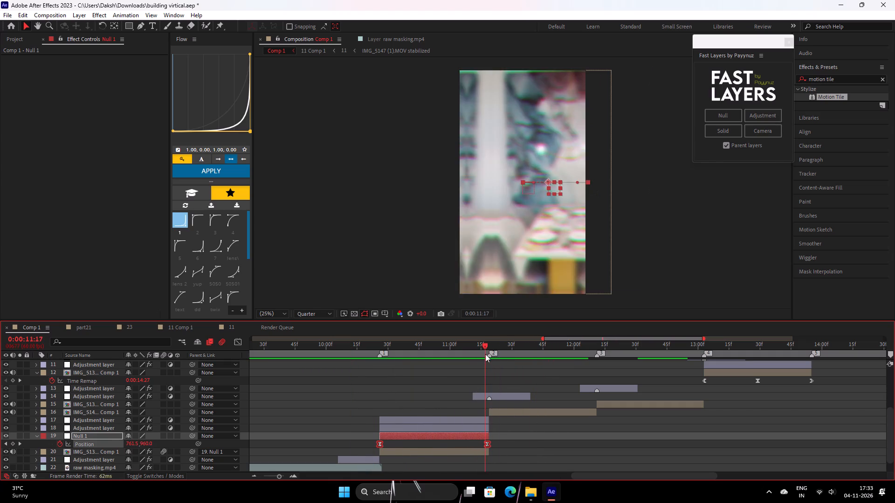
left_click_drag(485, 354, 486, 355)
left_click_drag(486, 355, 376, 401)
key("space")
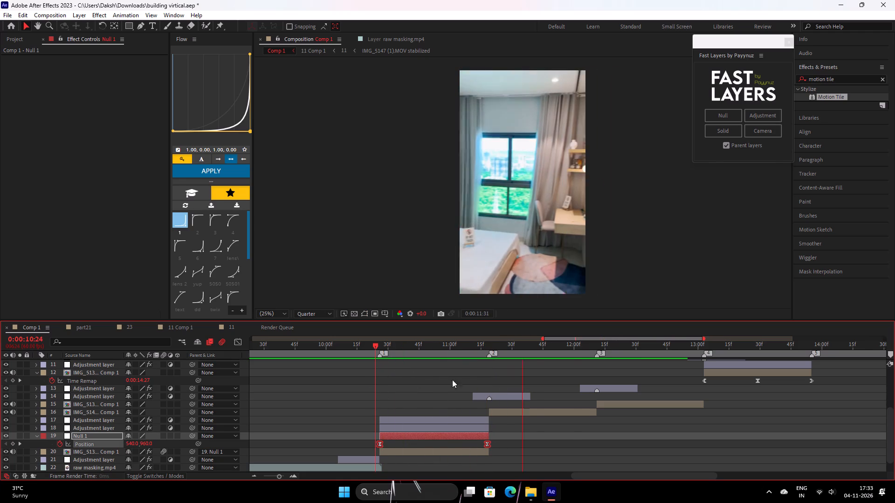
key("space")
left_click_drag(530, 353, 515, 361)
Add a null as parent of the IMG_5140 (1).MOV Comp 1 bedroom clip between markers 2 and 3.
left_click(524, 408)
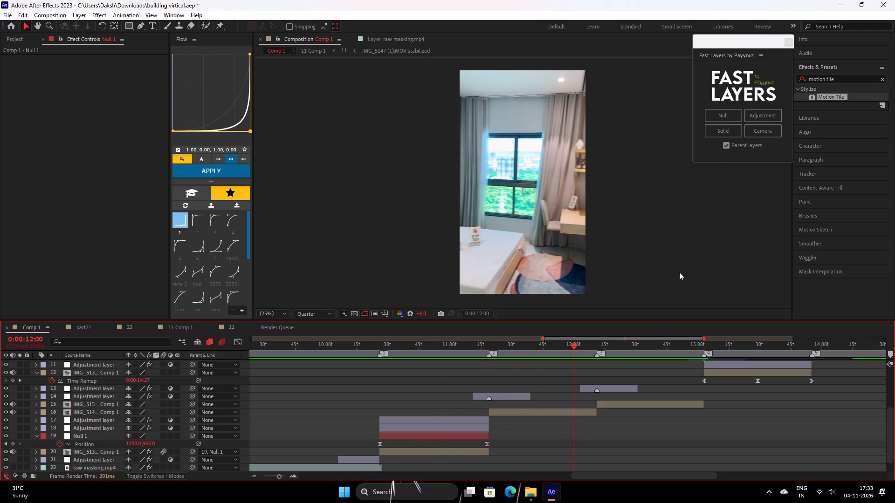
left_click(567, 409)
left_click(728, 121)
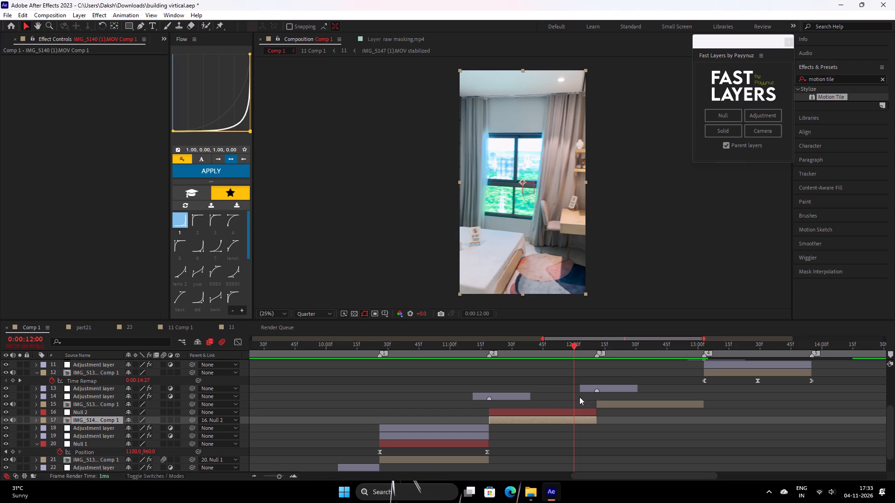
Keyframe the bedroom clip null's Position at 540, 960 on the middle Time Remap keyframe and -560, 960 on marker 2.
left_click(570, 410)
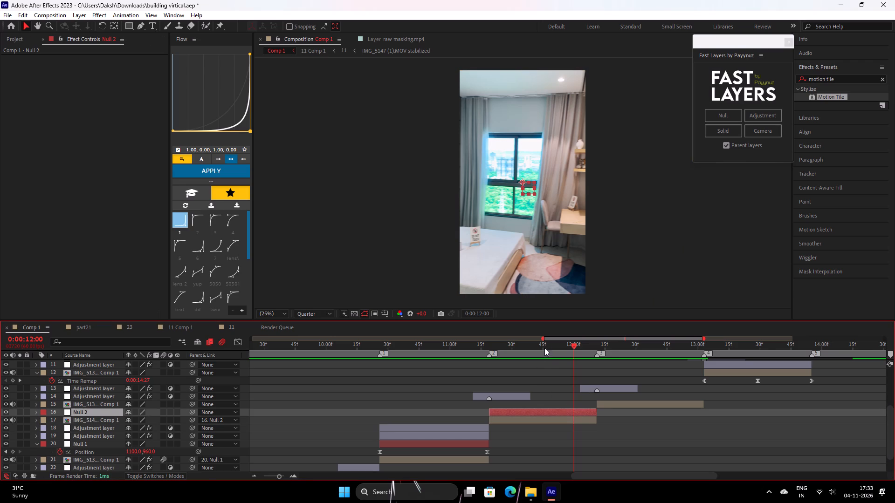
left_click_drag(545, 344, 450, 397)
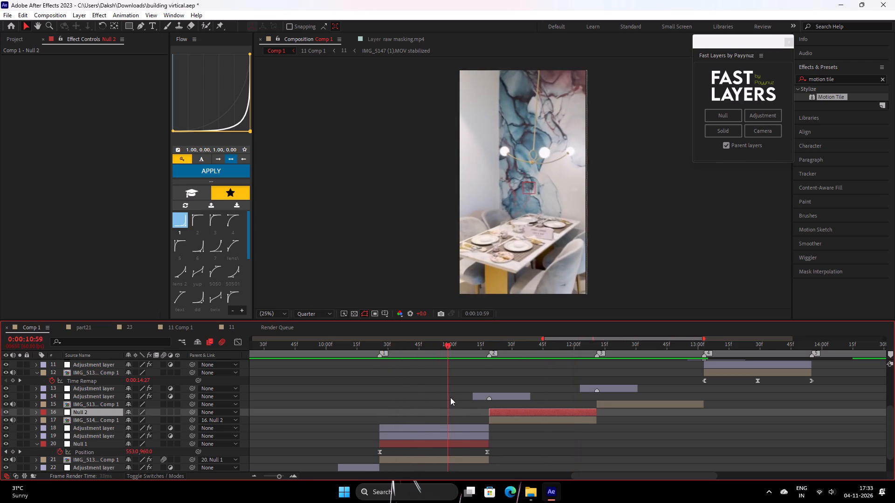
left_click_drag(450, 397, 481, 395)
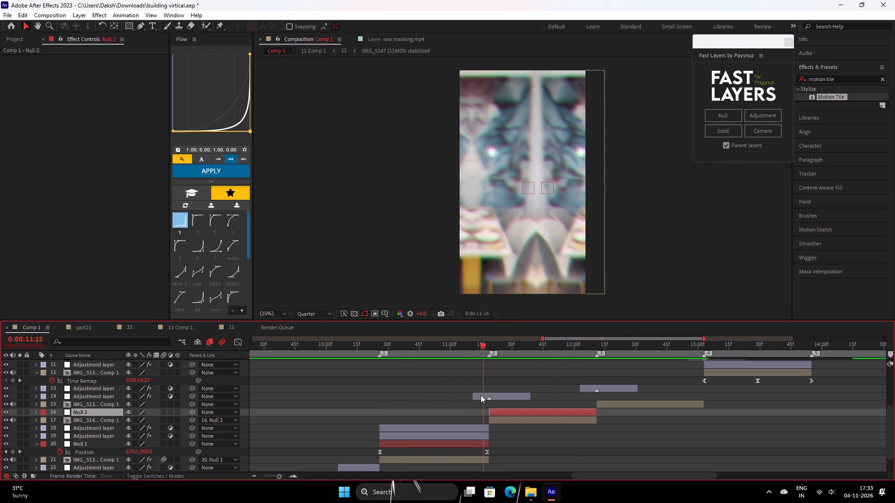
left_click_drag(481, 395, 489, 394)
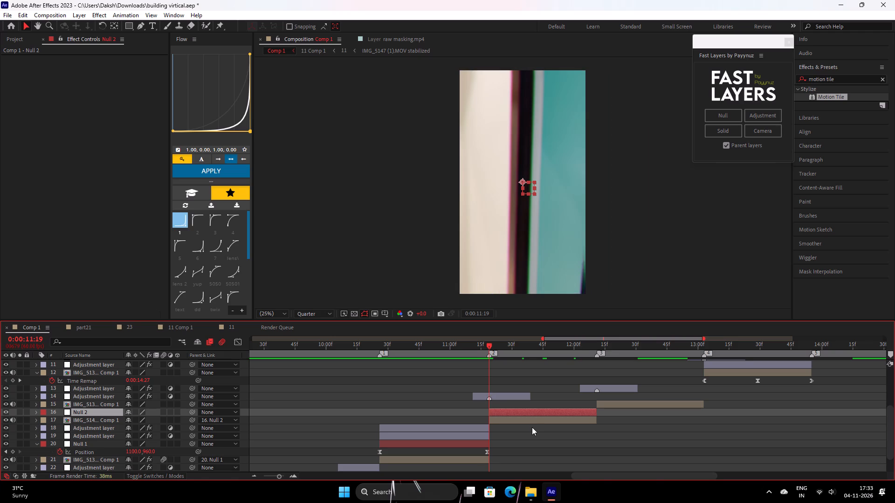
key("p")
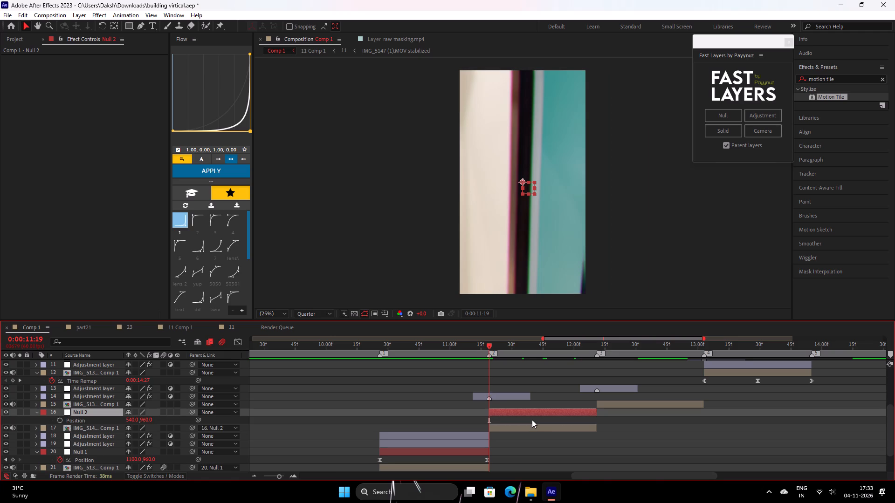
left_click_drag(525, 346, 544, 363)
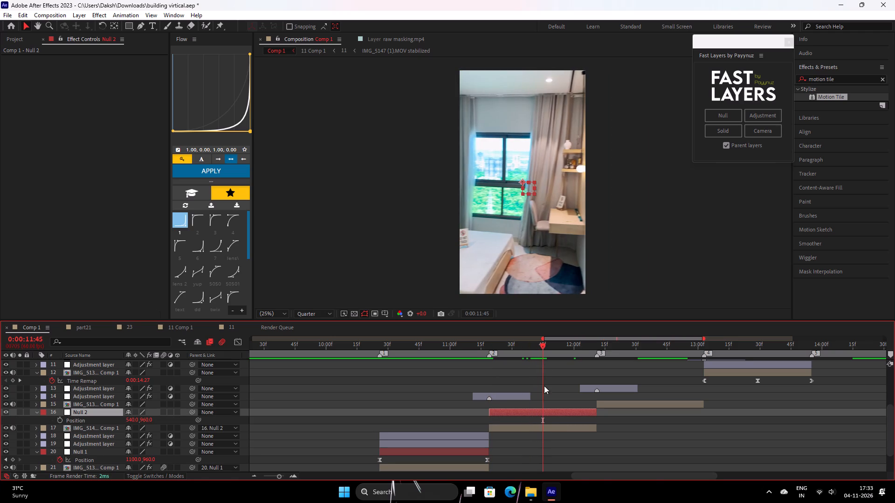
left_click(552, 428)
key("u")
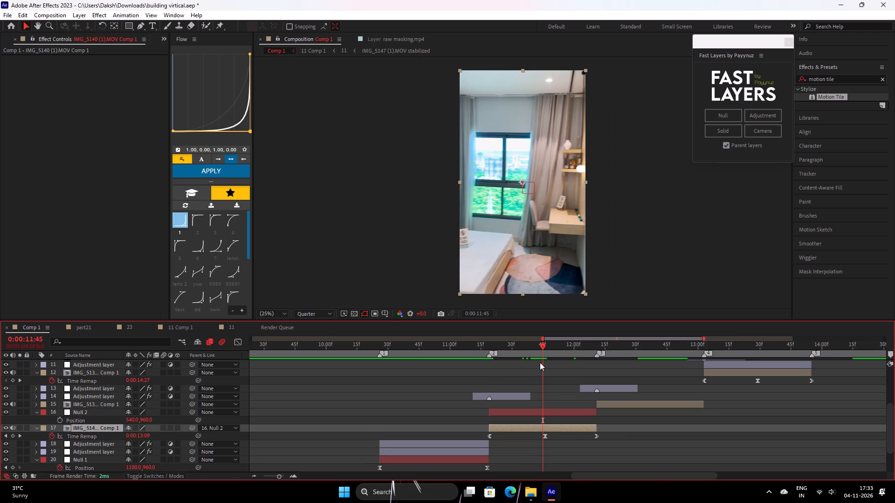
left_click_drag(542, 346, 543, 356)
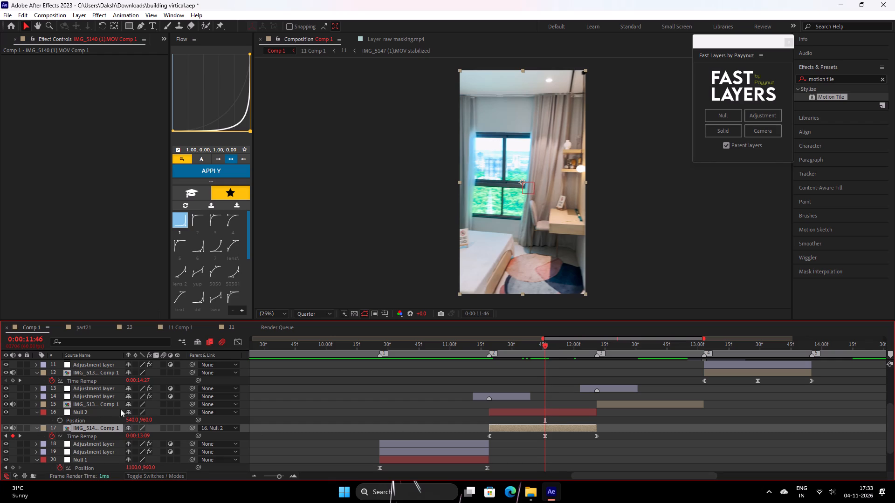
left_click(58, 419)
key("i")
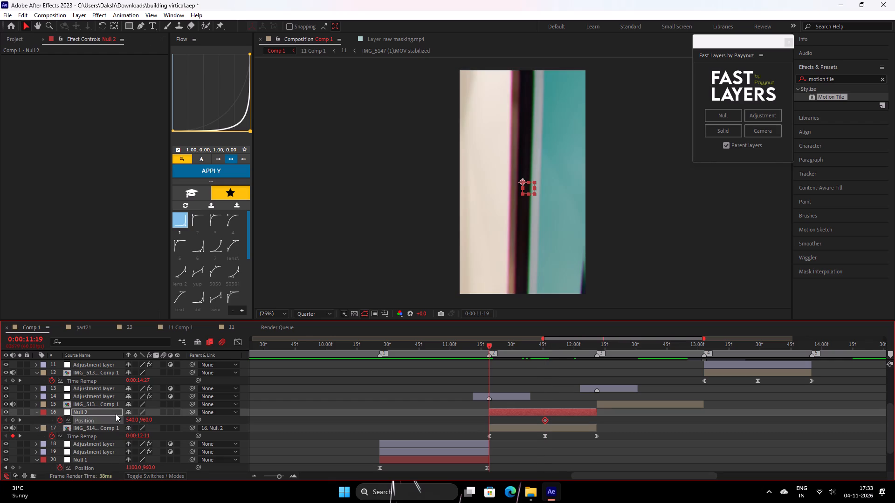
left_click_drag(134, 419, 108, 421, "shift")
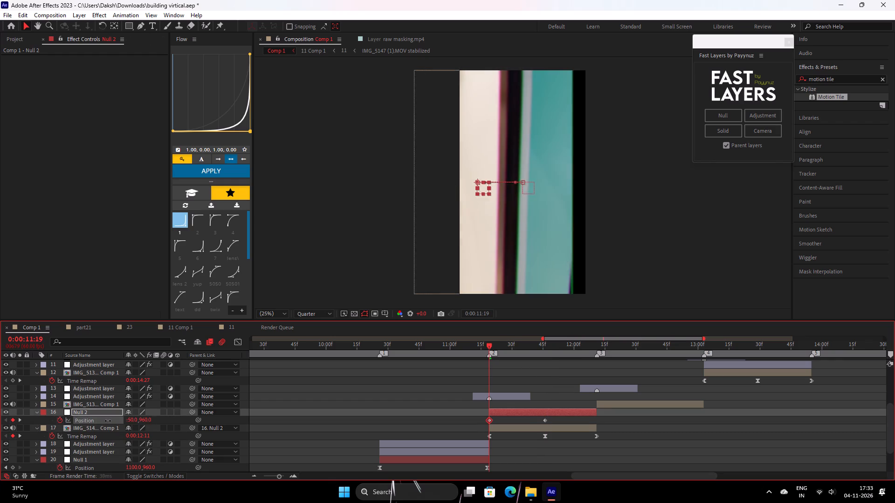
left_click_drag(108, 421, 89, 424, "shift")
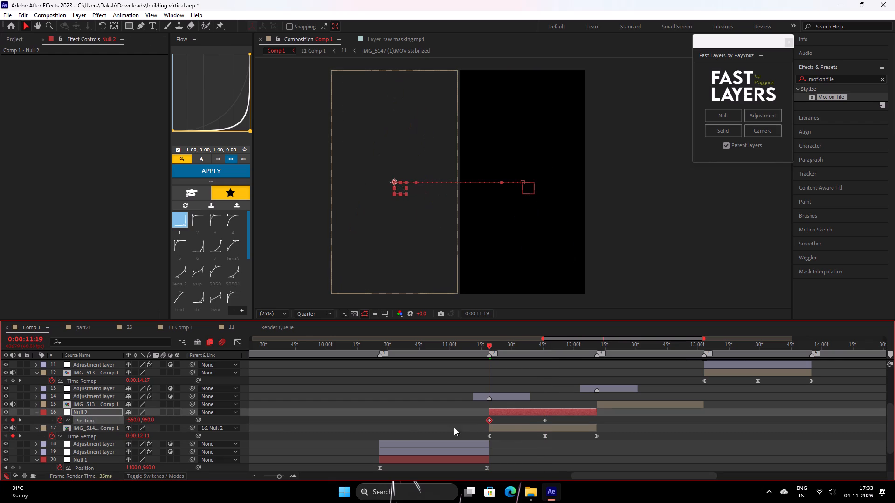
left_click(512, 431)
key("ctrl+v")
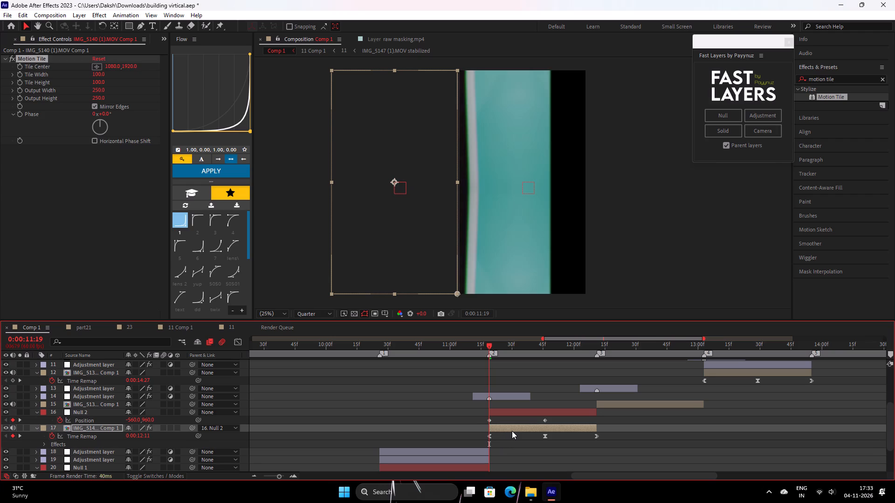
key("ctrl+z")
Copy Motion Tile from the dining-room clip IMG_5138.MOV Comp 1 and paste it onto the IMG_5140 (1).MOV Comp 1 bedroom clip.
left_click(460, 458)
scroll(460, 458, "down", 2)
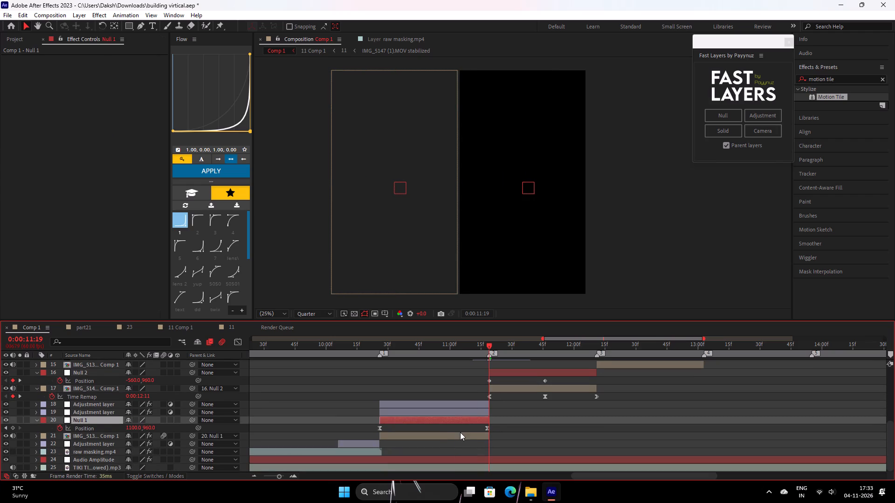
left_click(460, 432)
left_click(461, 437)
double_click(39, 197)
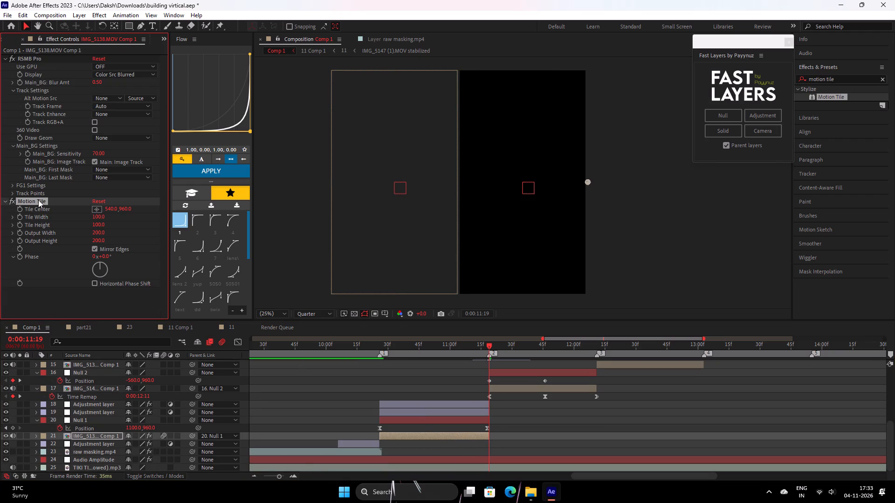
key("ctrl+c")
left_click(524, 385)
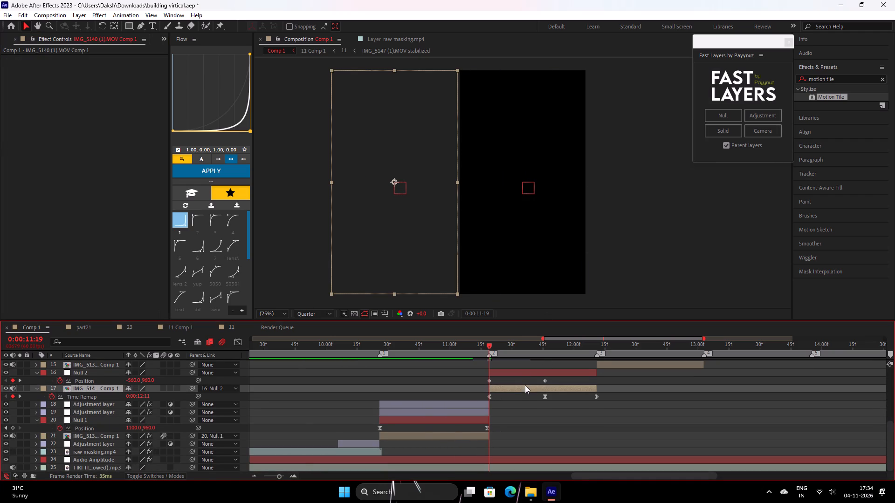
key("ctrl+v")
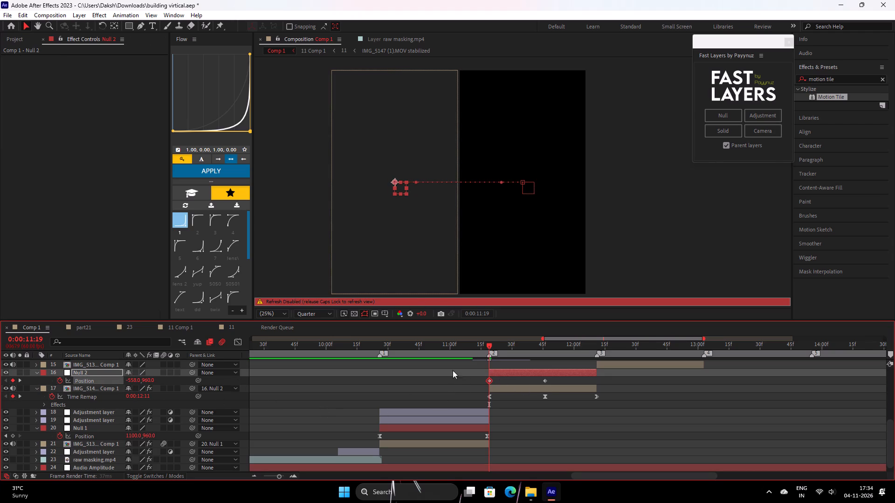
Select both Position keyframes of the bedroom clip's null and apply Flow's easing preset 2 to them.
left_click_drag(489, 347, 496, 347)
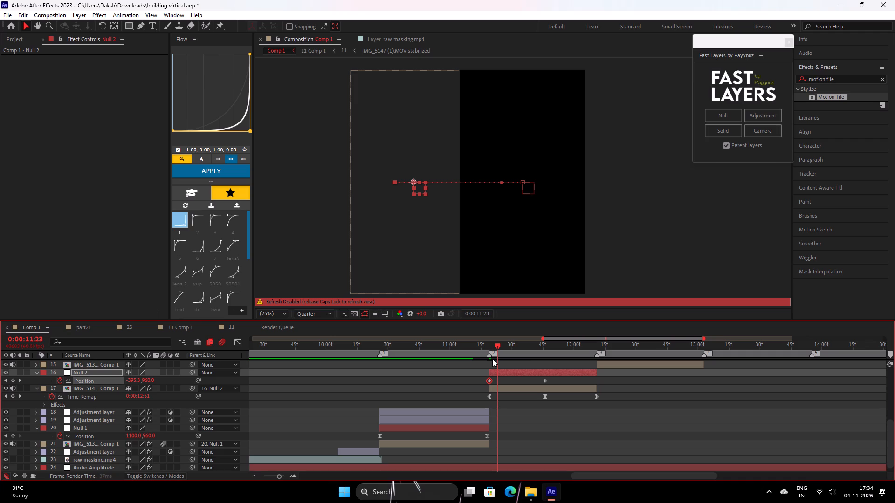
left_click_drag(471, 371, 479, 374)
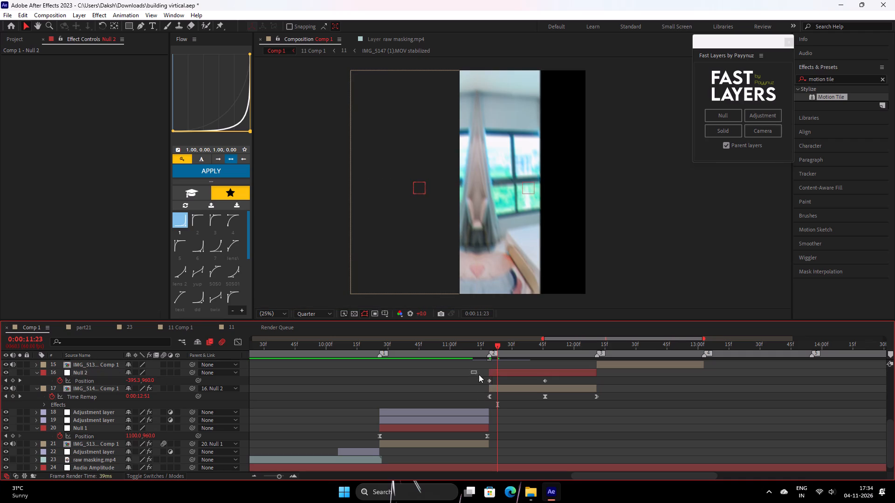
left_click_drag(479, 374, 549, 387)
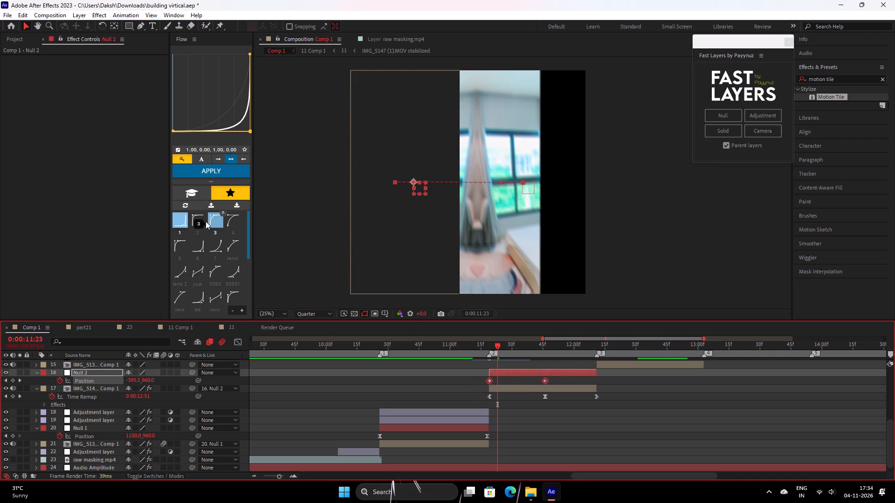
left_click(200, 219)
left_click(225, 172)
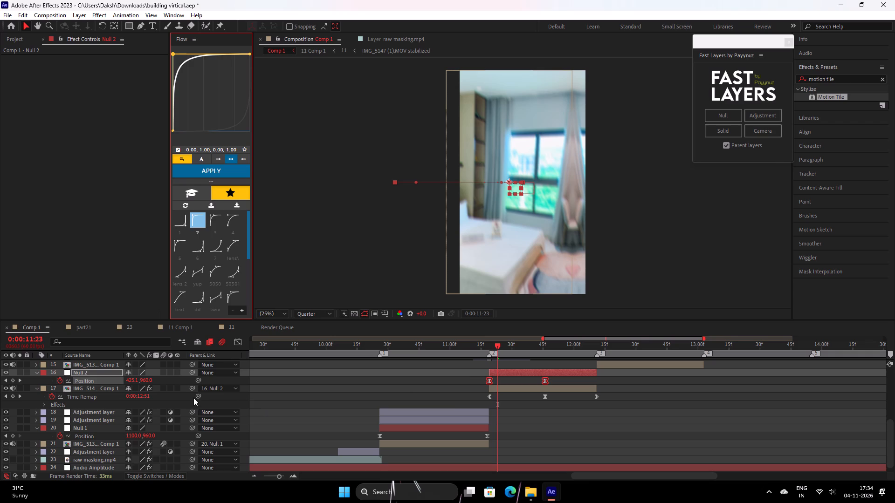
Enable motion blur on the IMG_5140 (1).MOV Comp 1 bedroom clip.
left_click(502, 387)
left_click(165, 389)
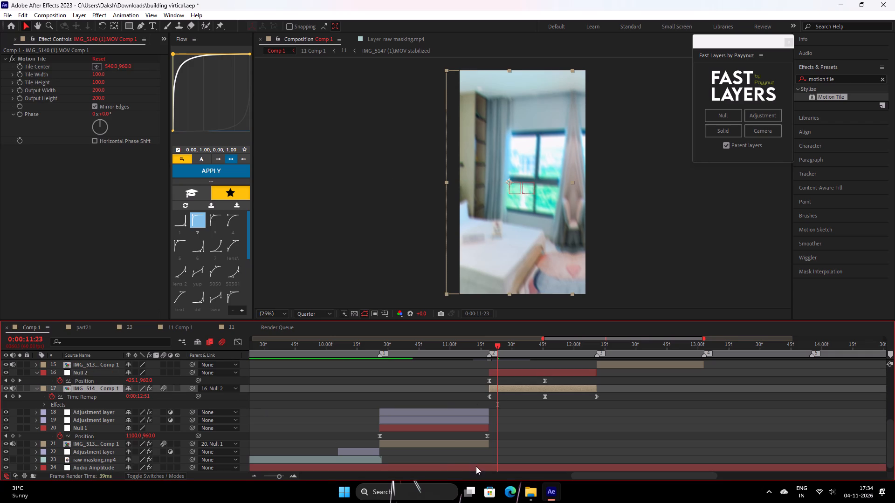
Play the sequence from before marker 1 past marker 3, examining the slide transition from the dining-room clip into the bedroom clip.
left_click(449, 442)
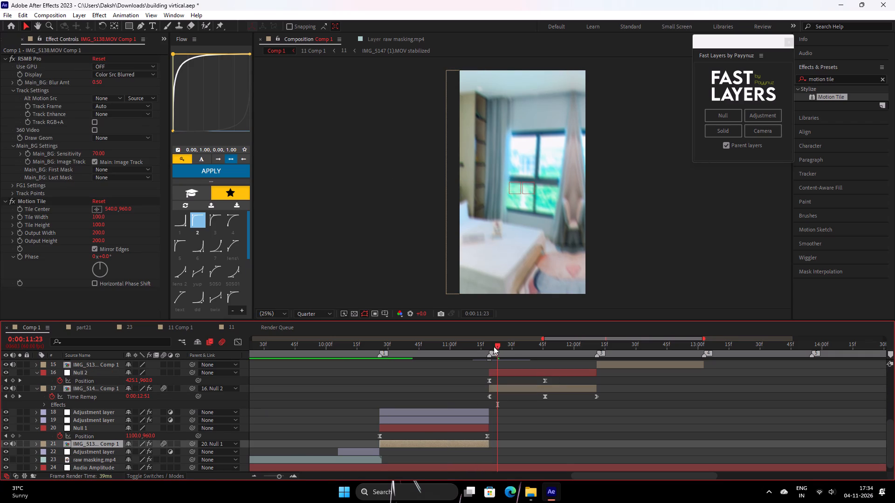
left_click_drag(495, 346, 315, 403)
key("space")
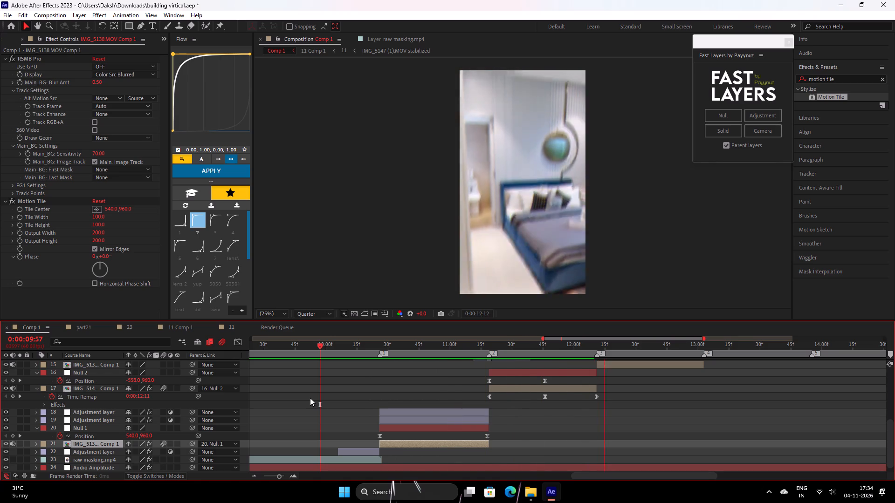
key("space")
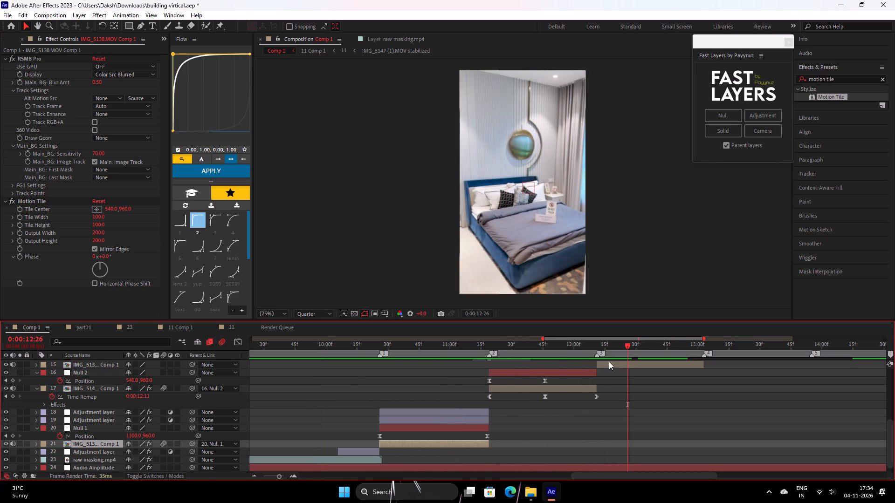
left_click_drag(565, 344, 365, 400)
key("space")
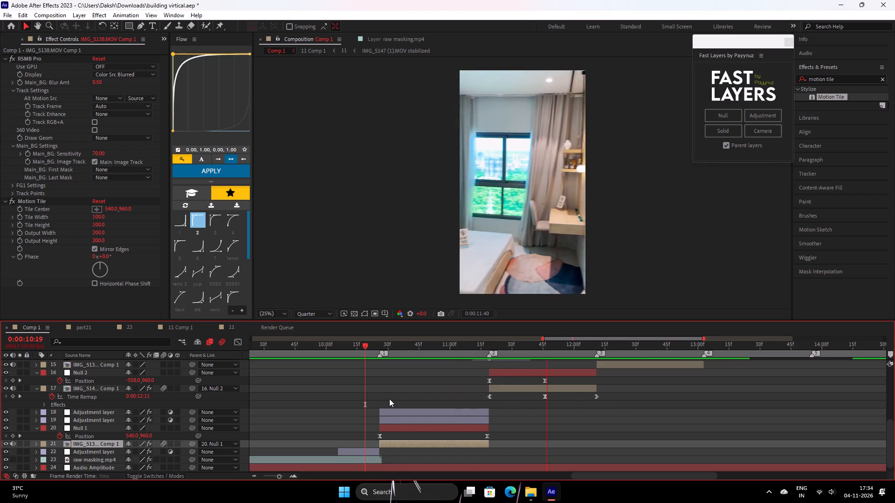
key("space")
left_click_drag(520, 347, 513, 350)
Undo the bedroom clip's null slide, easing, Motion Tile and motion blur, and the dining-room clip's null with its Position keyframes.
key("ctrl+z")
key("ctrl+z")
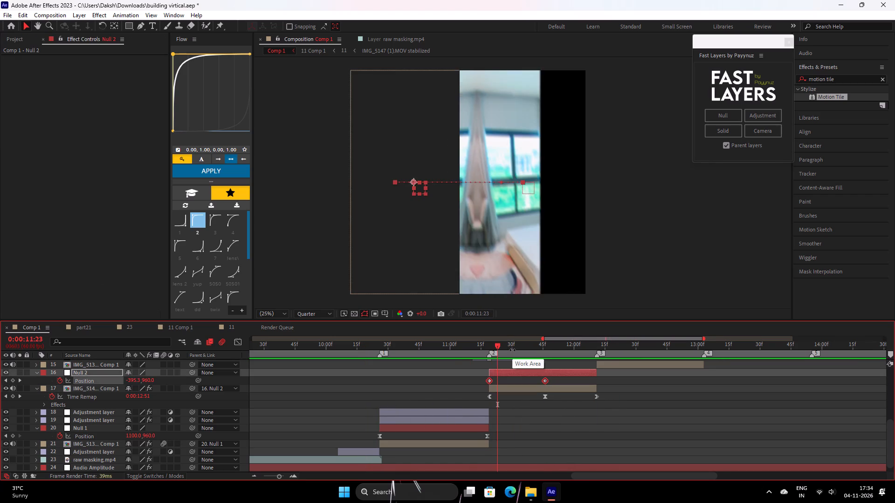
key("ctrl+z")
key("ctrl+z")
key("ctrl+z")
key("ctrl+z")
key("ctrl+z")
key("ctrl+z")
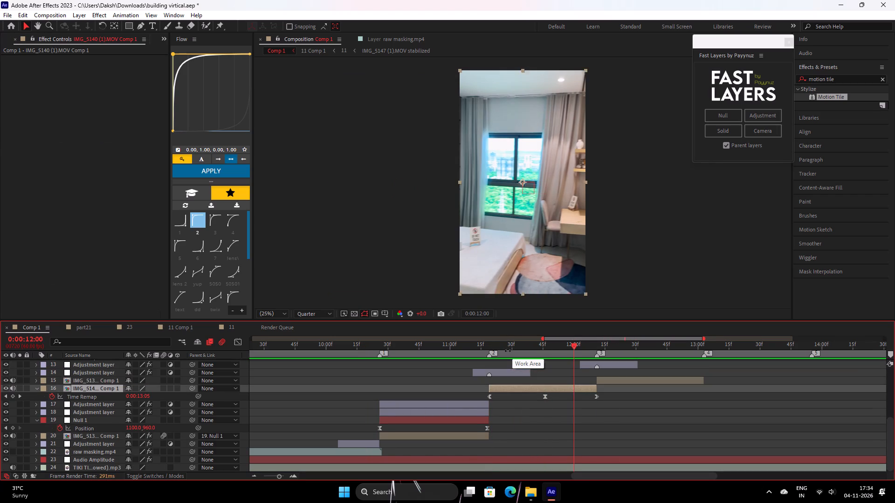
key("ctrl+z")
key("ctrl+z")
key("ctrl+z")
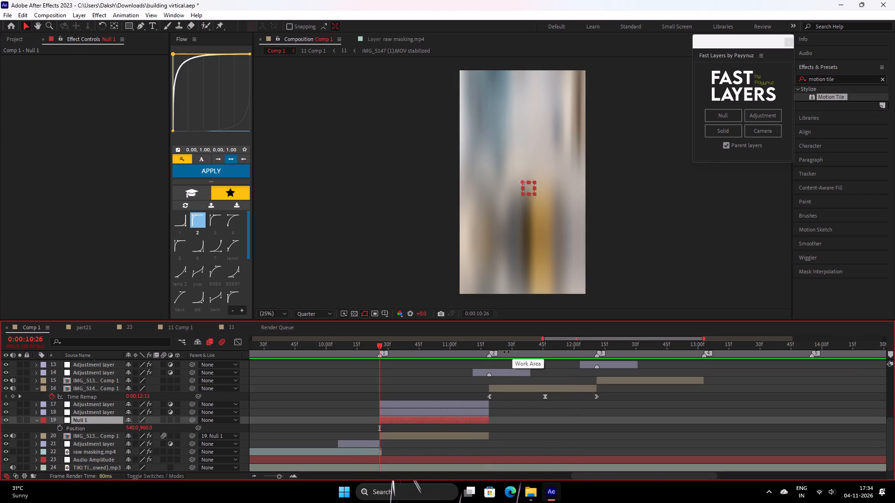
key("ctrl+z")
key("ctrl+z")
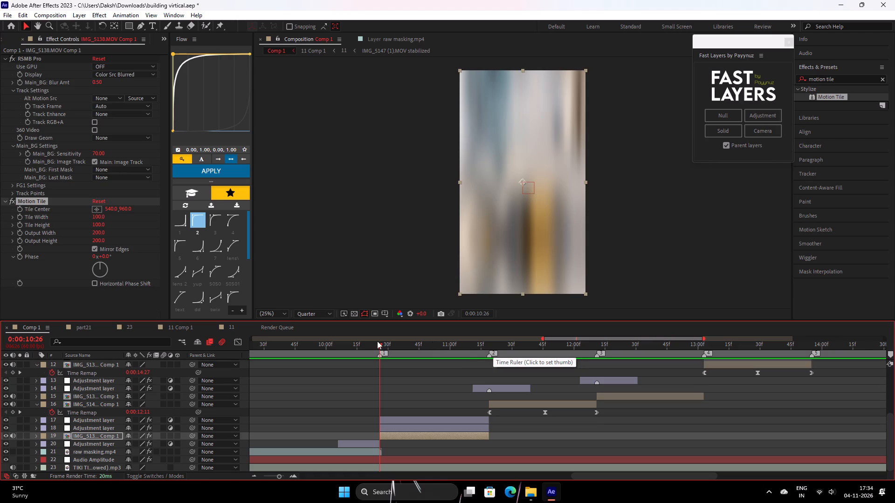
Play and scrub from before marker 1 past marker 4, examining the clip transitions without null slides, especially the bedroom clip between markers 2 and 3.
left_click_drag(412, 347, 238, 418)
key("space")
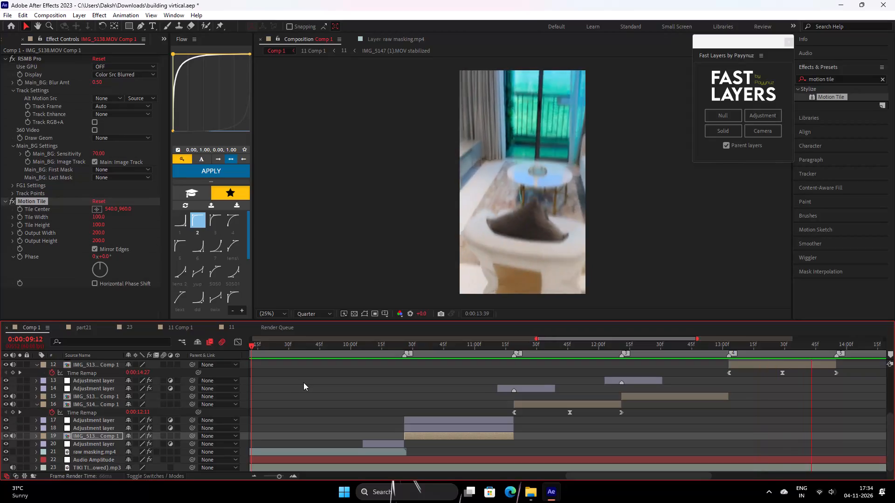
key("space")
left_click_drag(740, 341, 648, 368)
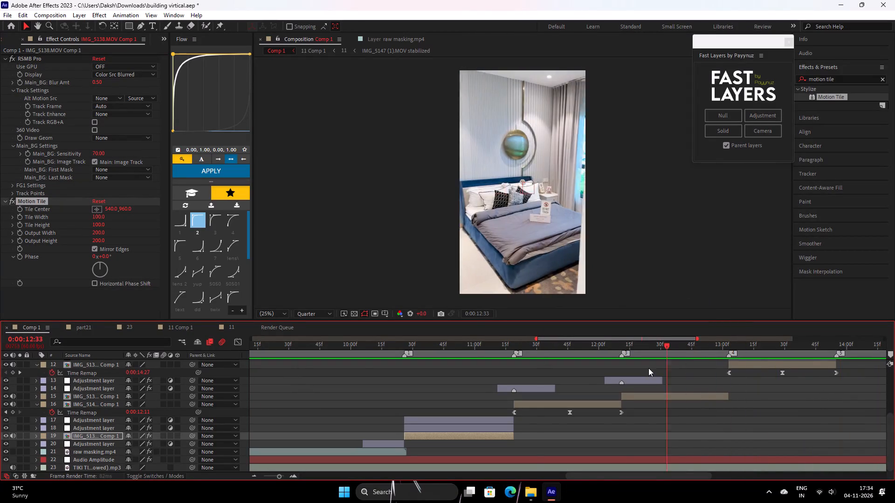
left_click_drag(648, 368, 553, 370)
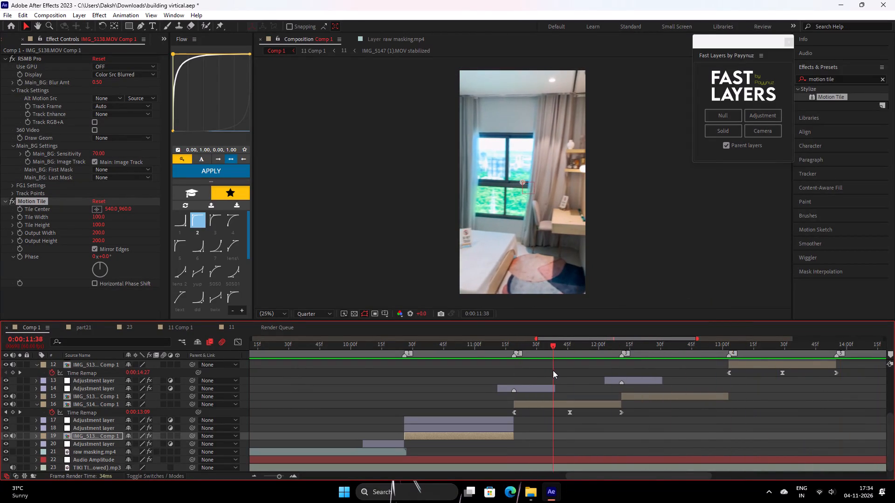
left_click_drag(553, 370, 598, 361)
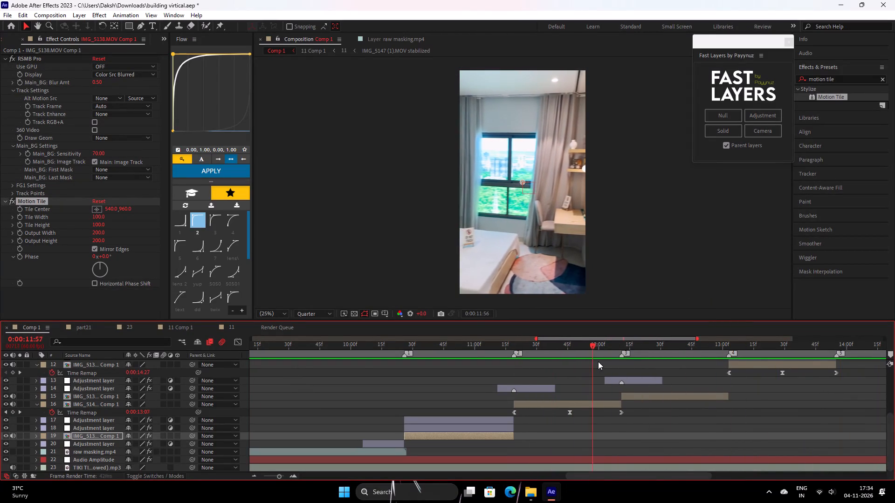
left_click_drag(598, 361, 611, 362)
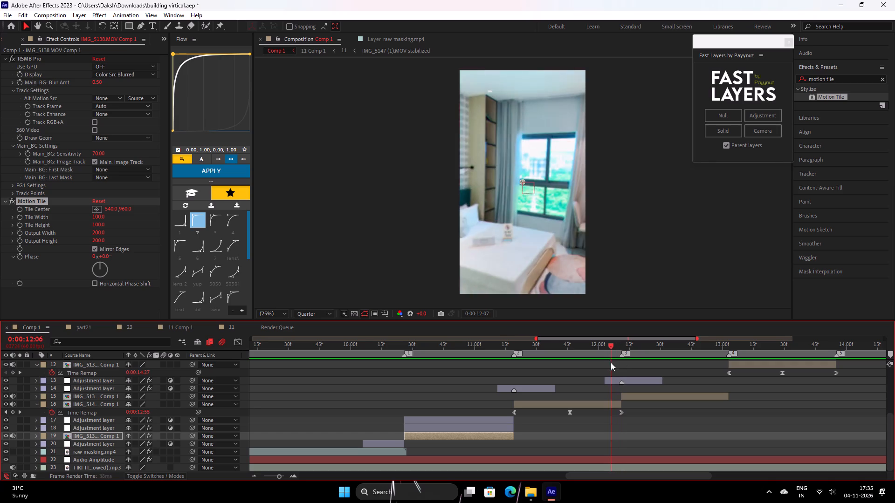
left_click_drag(611, 362, 604, 364)
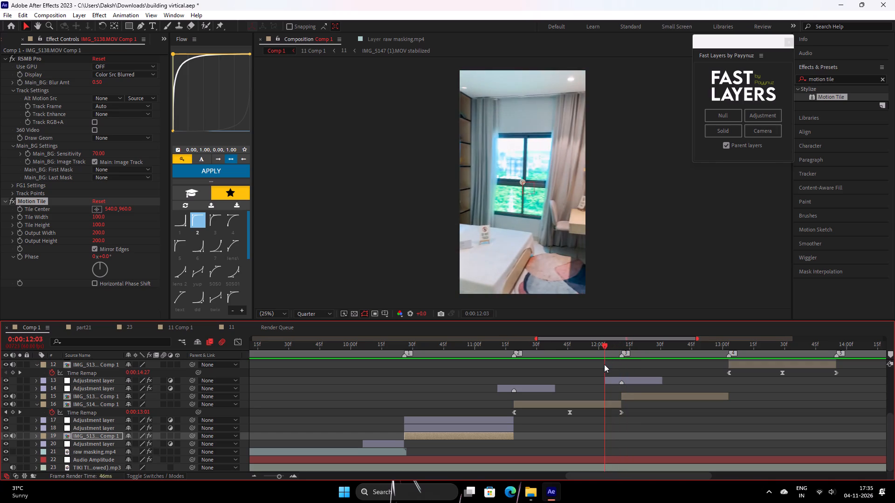
Scrub back and forth between markers 3 and 4, examining the blue-bed bedroom clip's motion and its transition.
left_click_drag(604, 364, 728, 360)
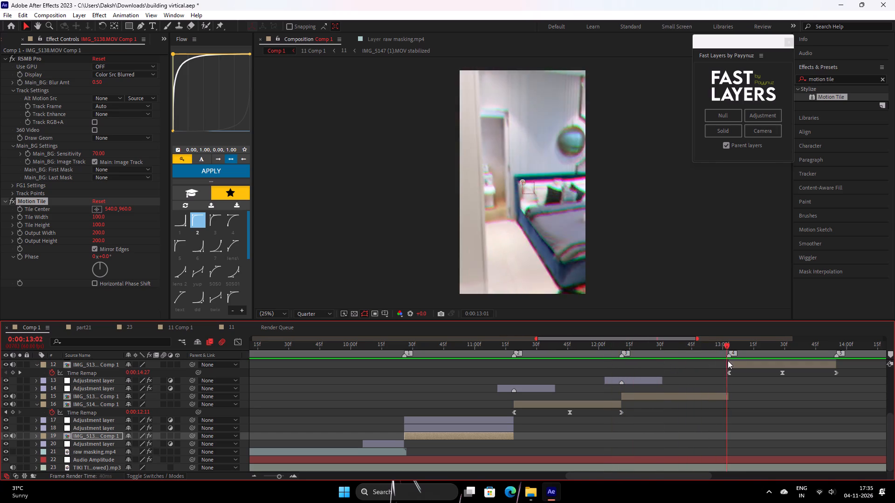
left_click_drag(728, 360, 725, 362)
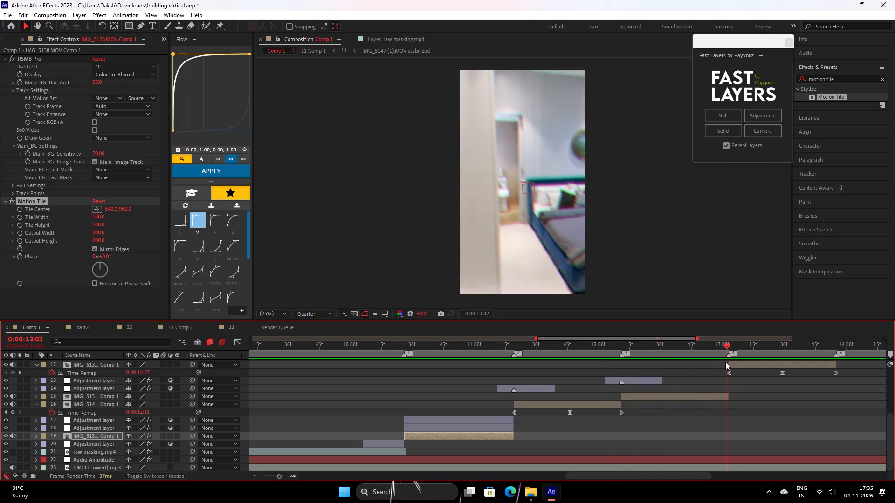
left_click_drag(725, 362, 652, 371)
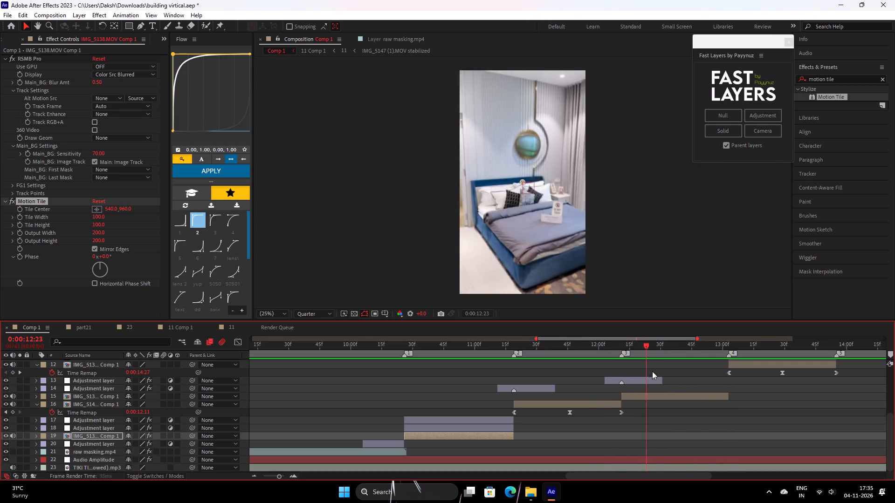
left_click_drag(652, 371, 627, 374)
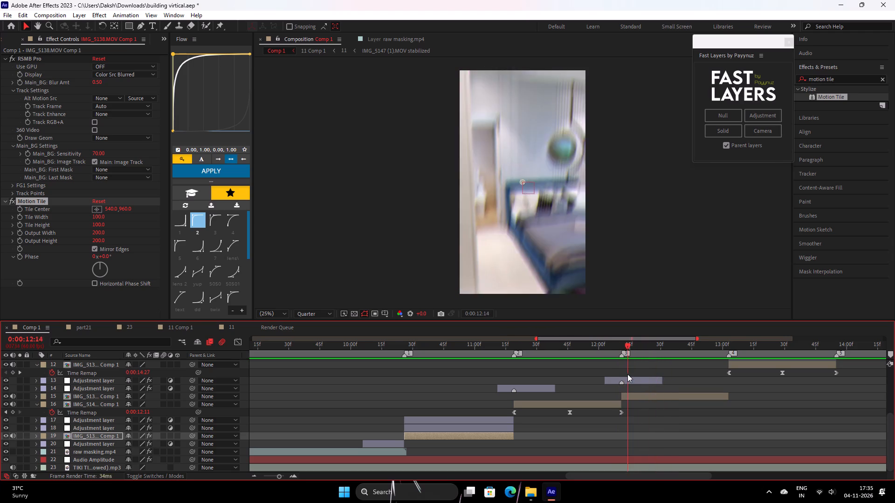
left_click_drag(627, 374, 647, 370)
Reveal the IMG_5134.MOV Comp 1 clip's Time Remap keyframes and add a layer marker at its middle keyframe, at 0:00:12:37.
left_click(669, 397)
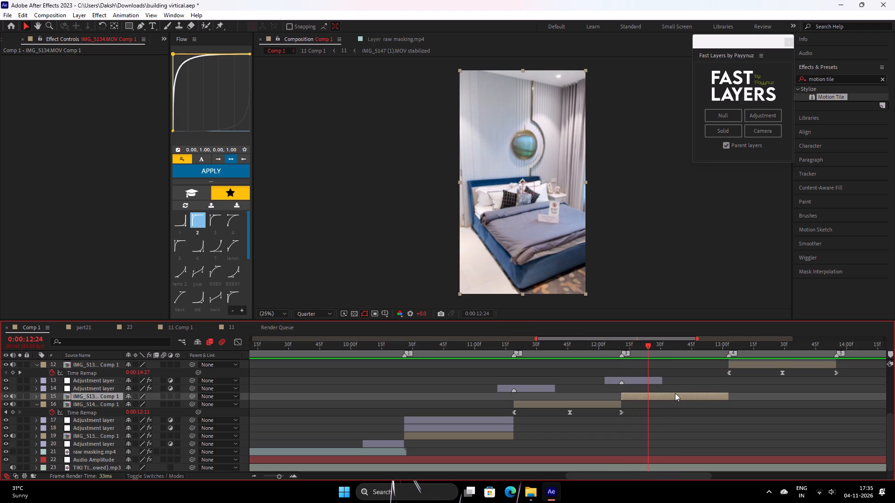
key("u")
left_click_drag(674, 404, 663, 411)
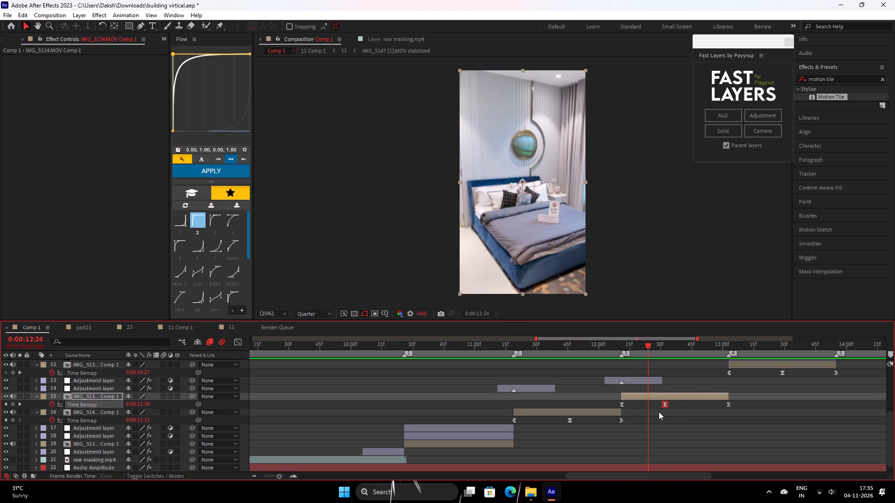
key("ctrl+z")
left_click(656, 353)
left_click_drag(656, 350, 658, 351)
left_click_drag(658, 351, 674, 372)
left_click_drag(668, 356, 447, 365)
left_click_drag(651, 348, 675, 382)
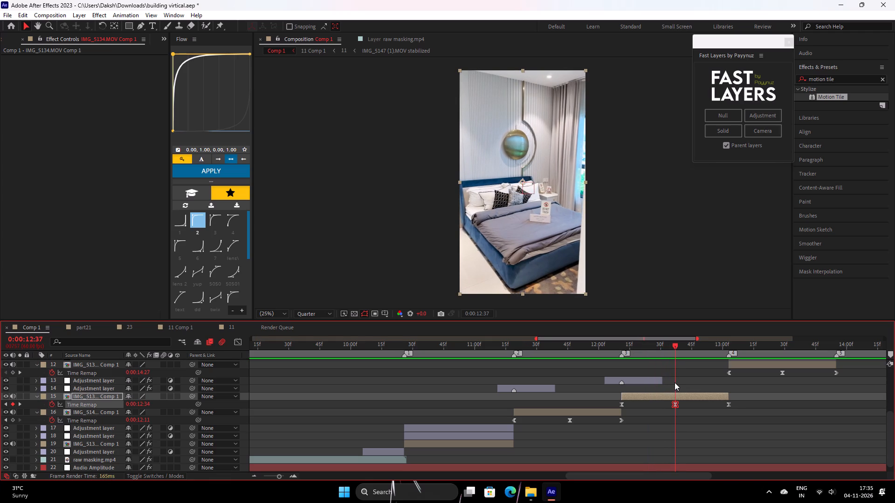
key("asterisk")
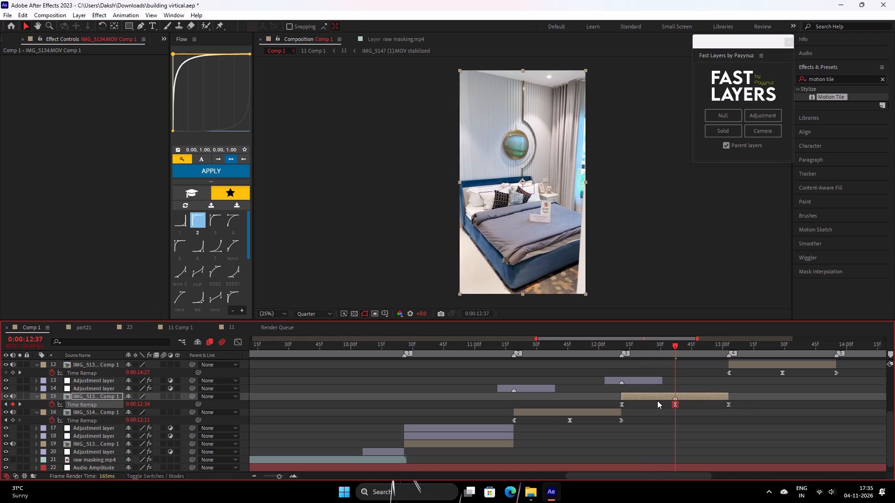
Swap the clip's first and middle Time Remap keyframes, placing one at marker 3 and the other on the layer marker.
left_click_drag(677, 403, 641, 421)
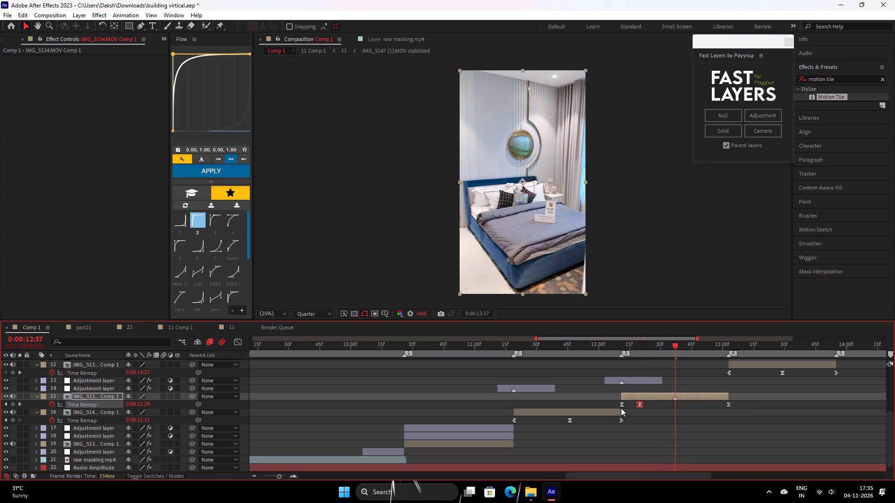
left_click_drag(621, 408, 675, 435)
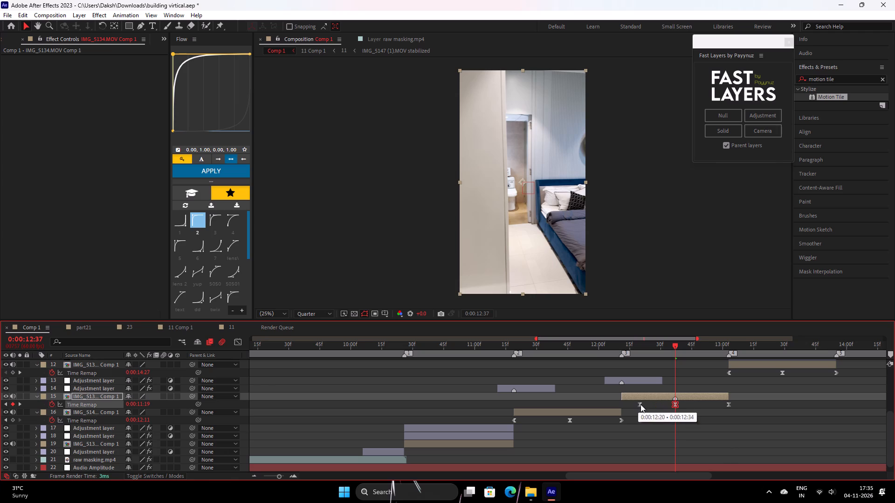
left_click_drag(640, 404, 619, 425)
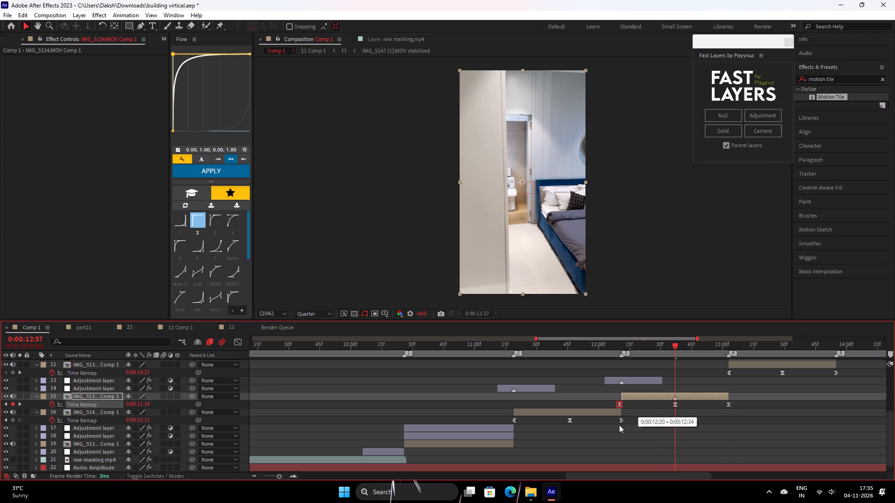
left_click_drag(619, 425, 621, 423)
left_click(631, 406)
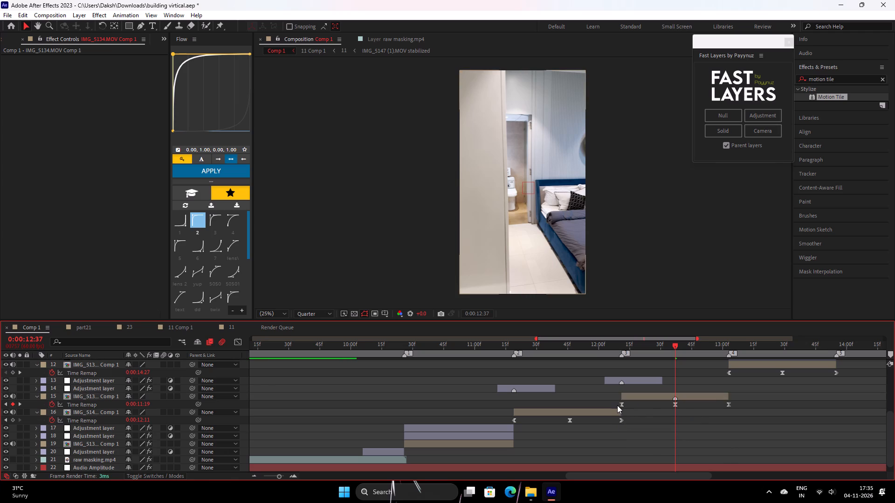
Replace the clip's last Time Remap keyframe with a copy of its first one, aligned to marker 4.
left_click(621, 405)
key("ctrl+c")
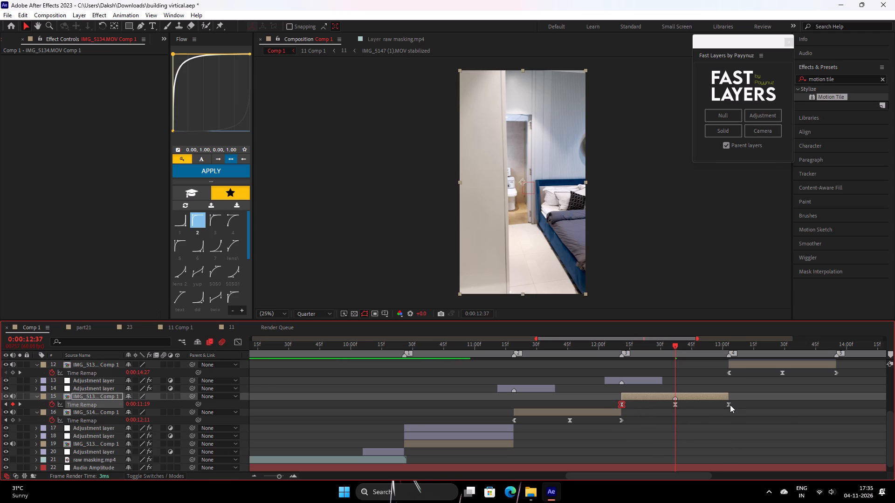
left_click(730, 405)
key("BackSpace")
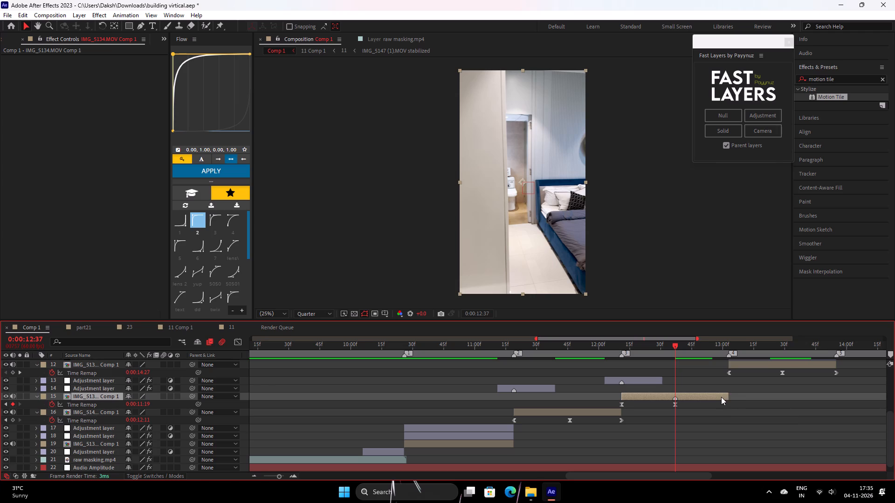
key("o")
key("ctrl+v")
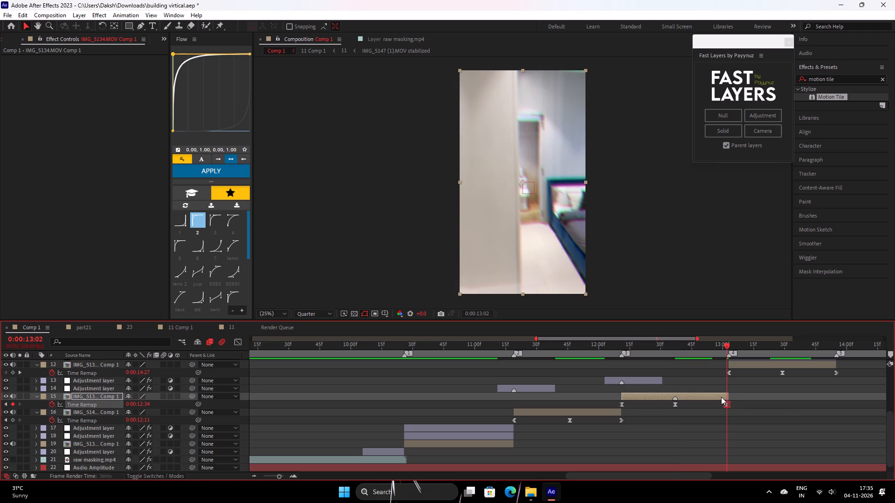
left_click_drag(728, 405, 730, 409)
Apply Flow preset 4, curve 0.00, 0.00, 0.00, 1.00, to the clip's first and middle Time Remap keyframes.
left_click(694, 410)
left_click_drag(694, 410, 634, 401)
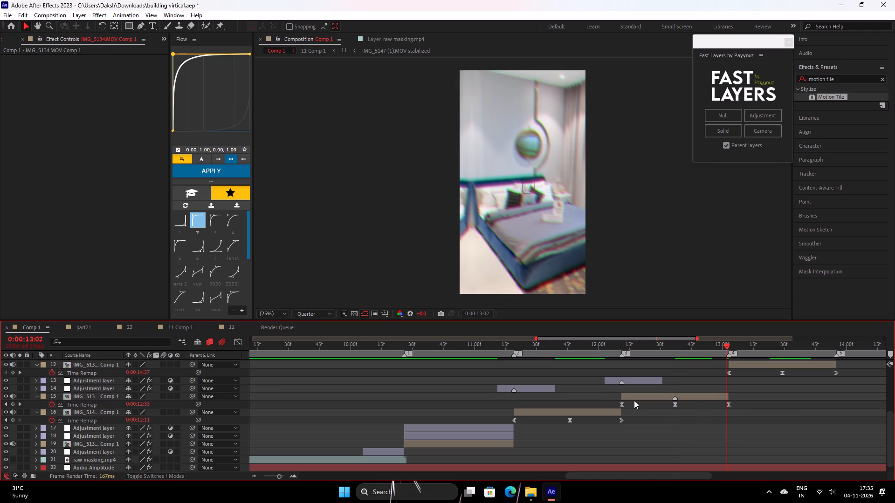
left_click_drag(634, 401, 543, 382)
left_click(230, 221)
left_click(226, 170)
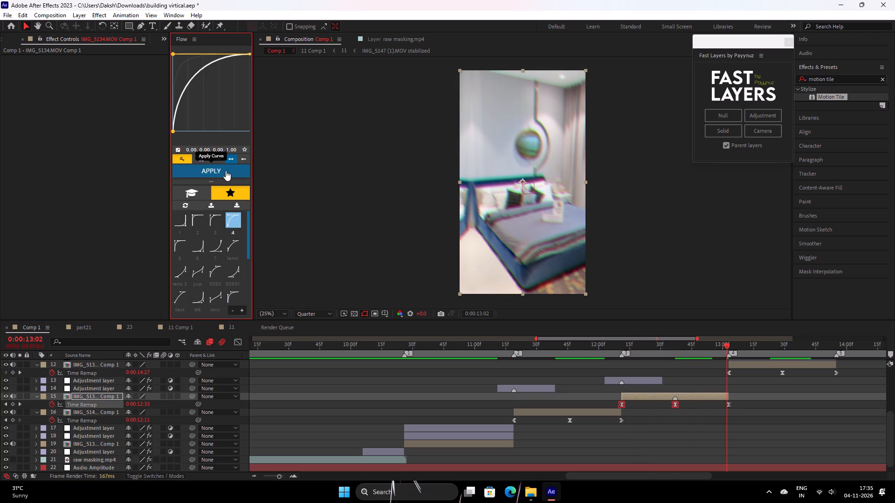
Apply Flow preset 7, curve 1.00, 0.00, 1.00, 1.00, to the clip's middle and last Time Remap keyframes.
left_click_drag(745, 414, 654, 391)
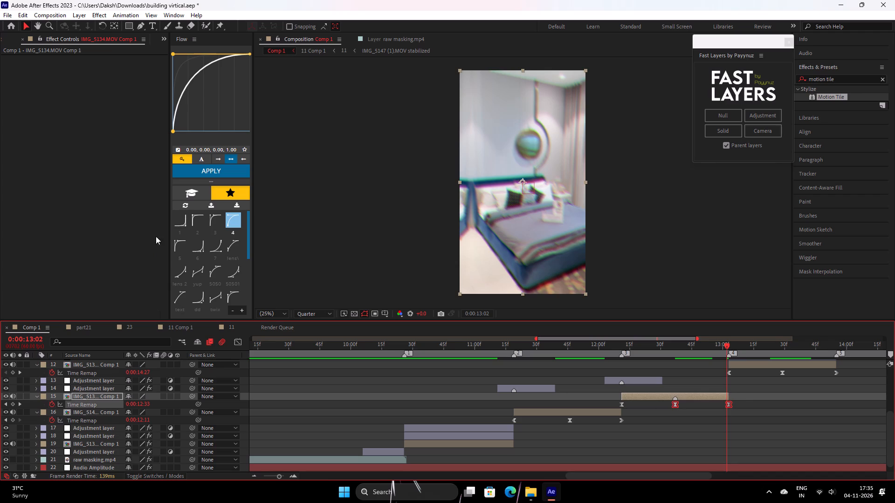
left_click(213, 249)
left_click(228, 169)
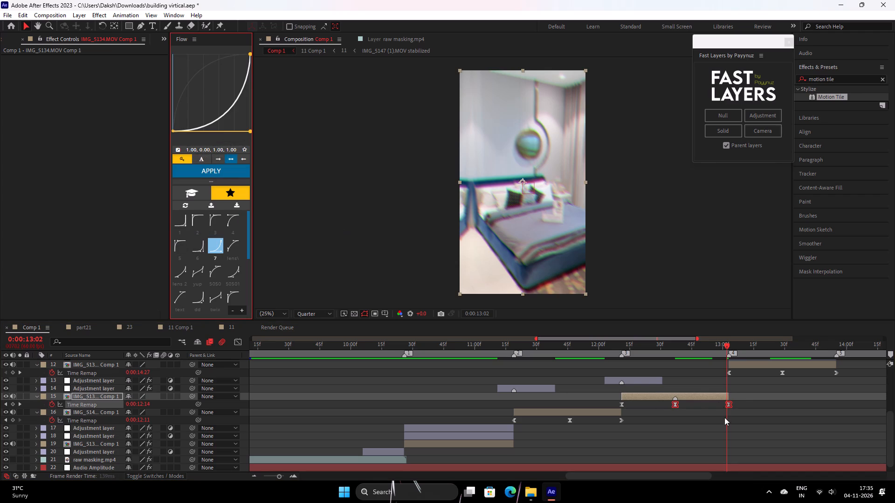
Play and scrub from before marker 1 past marker 4, examining the reversed bedroom clip's new speed ramp and transitions.
left_click_drag(696, 347, 572, 424)
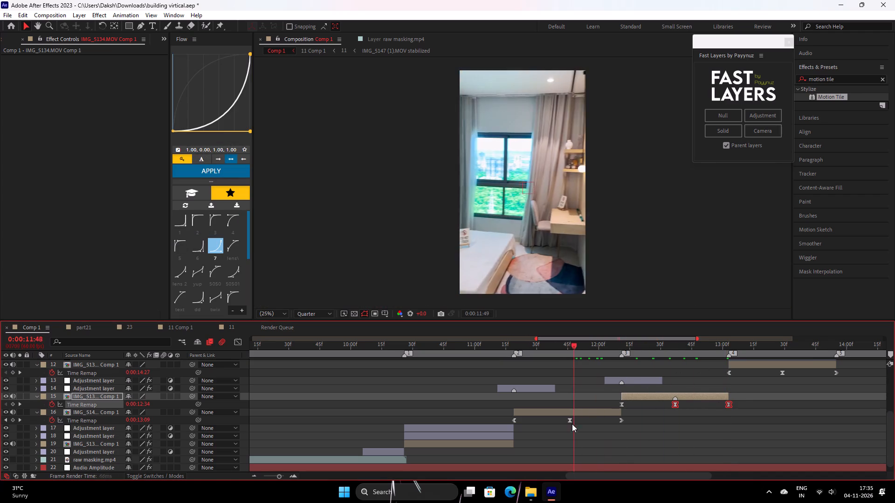
left_click_drag(572, 424, 334, 448)
key("space")
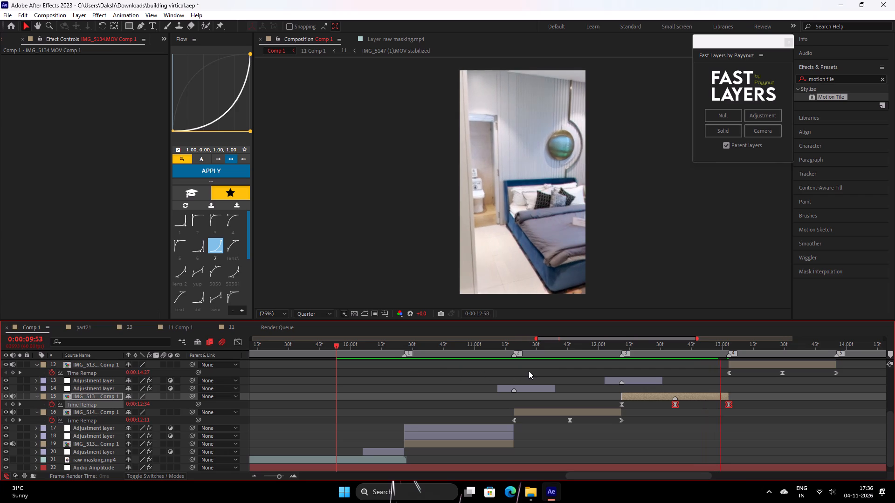
key("space")
left_click_drag(706, 346, 527, 391)
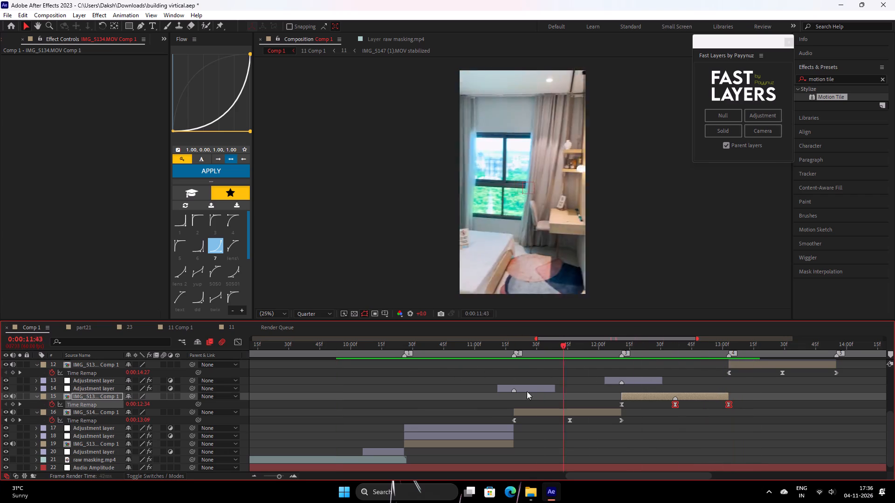
left_click_drag(527, 391, 401, 437)
key("space")
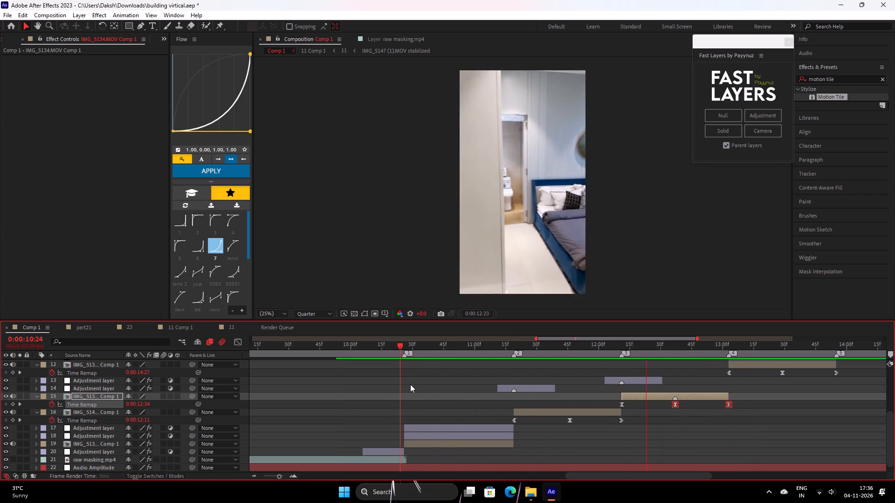
key("space")
left_click_drag(673, 350, 634, 362)
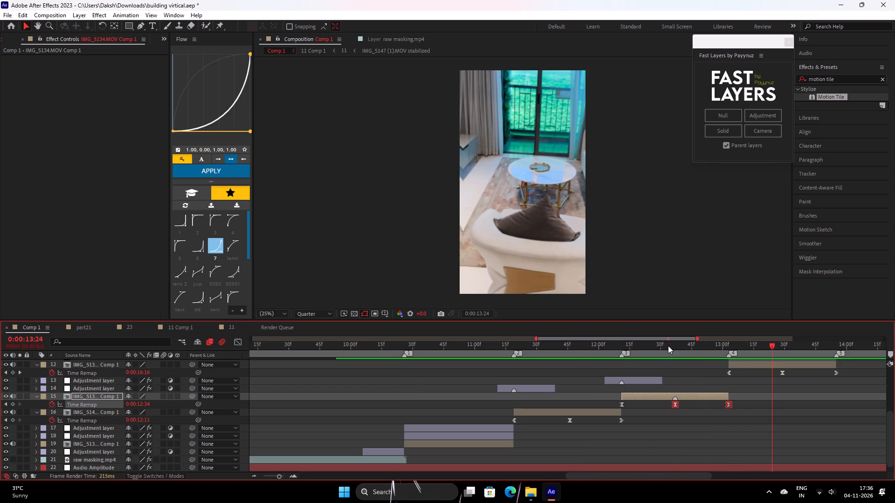
left_click_drag(668, 346, 672, 354)
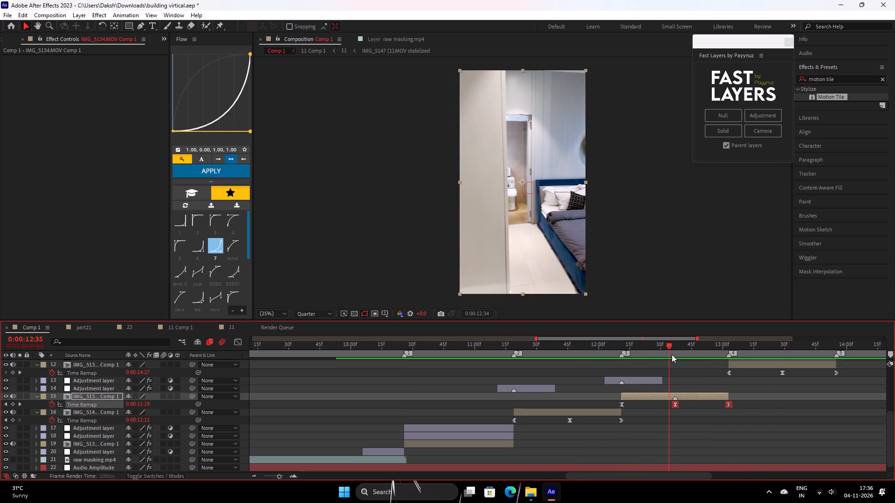
left_click_drag(672, 354, 621, 391)
Hide adjustment layer 14, which spans marker 2.
left_click(6, 389)
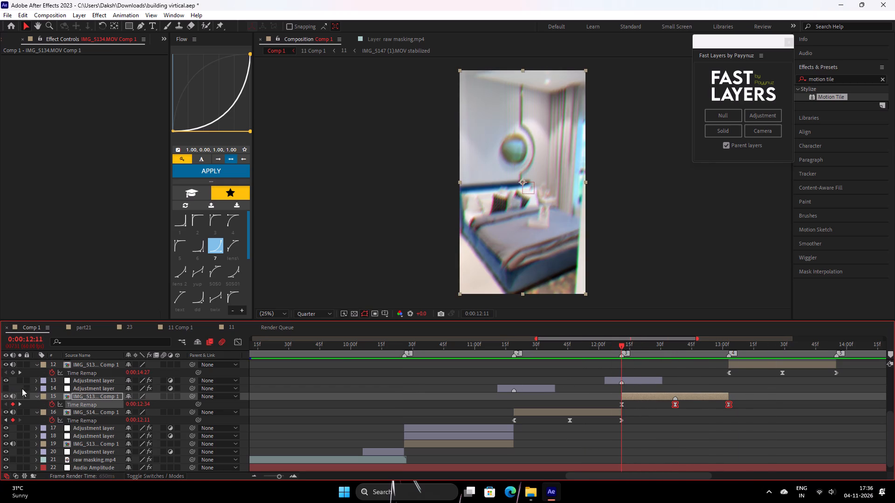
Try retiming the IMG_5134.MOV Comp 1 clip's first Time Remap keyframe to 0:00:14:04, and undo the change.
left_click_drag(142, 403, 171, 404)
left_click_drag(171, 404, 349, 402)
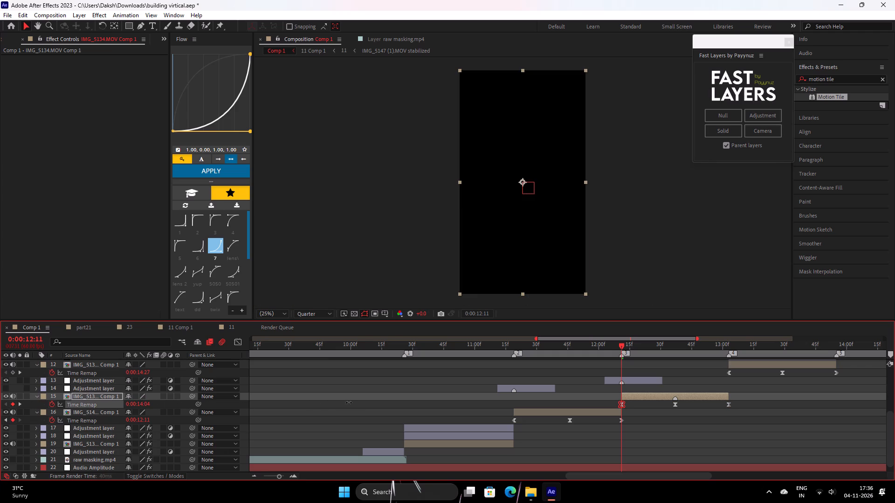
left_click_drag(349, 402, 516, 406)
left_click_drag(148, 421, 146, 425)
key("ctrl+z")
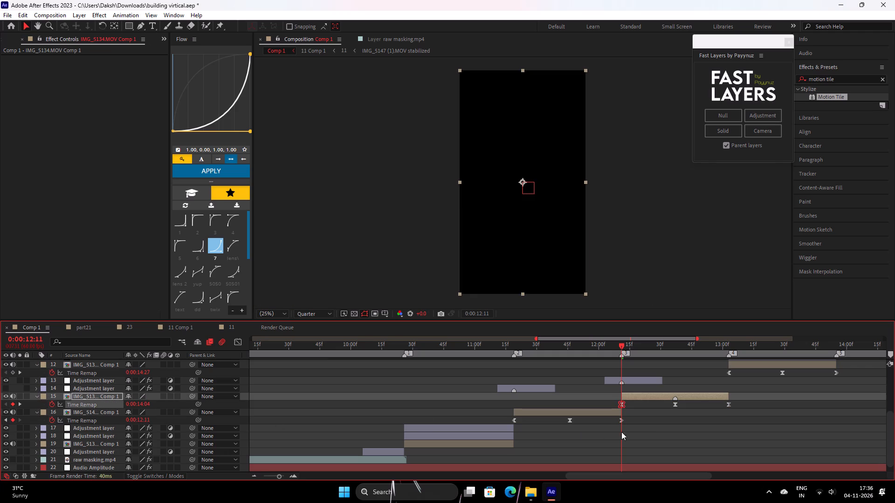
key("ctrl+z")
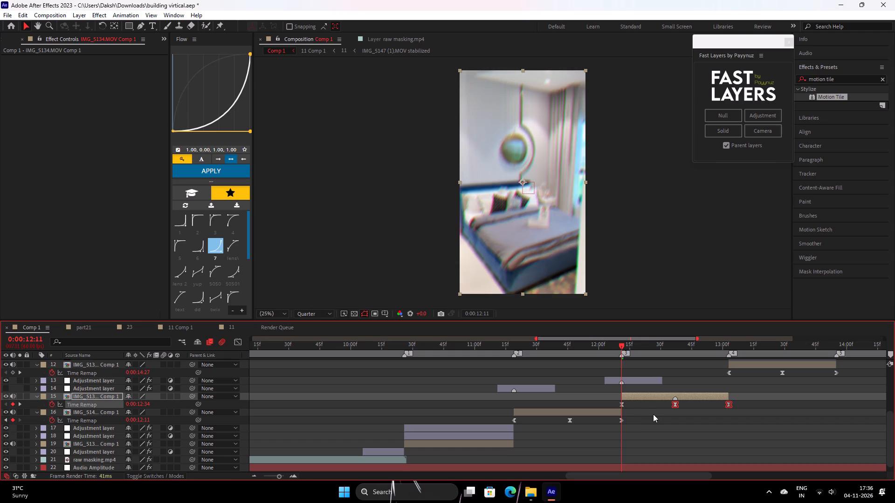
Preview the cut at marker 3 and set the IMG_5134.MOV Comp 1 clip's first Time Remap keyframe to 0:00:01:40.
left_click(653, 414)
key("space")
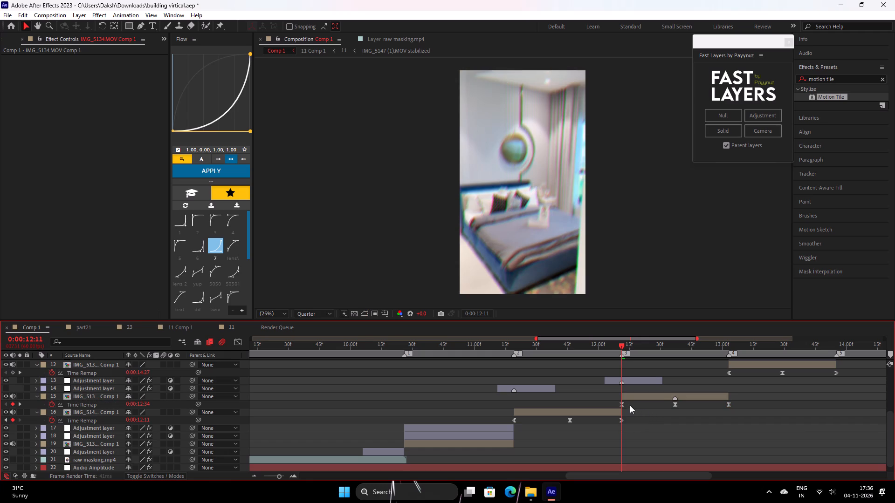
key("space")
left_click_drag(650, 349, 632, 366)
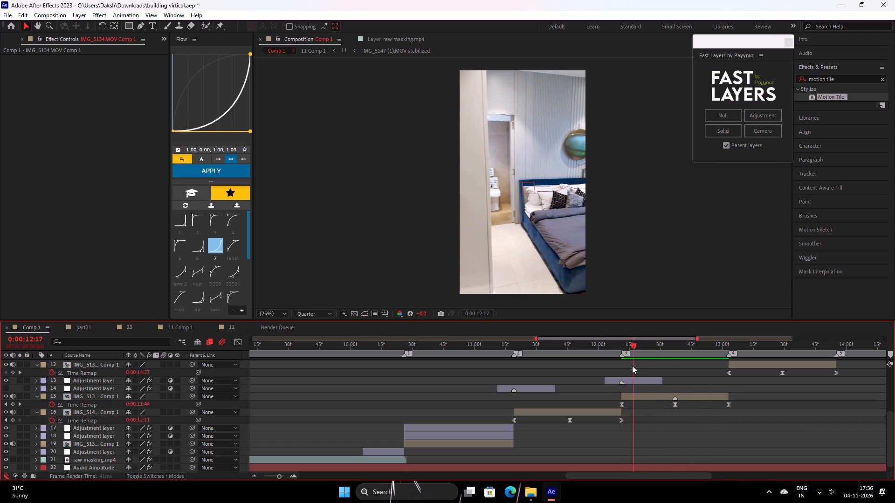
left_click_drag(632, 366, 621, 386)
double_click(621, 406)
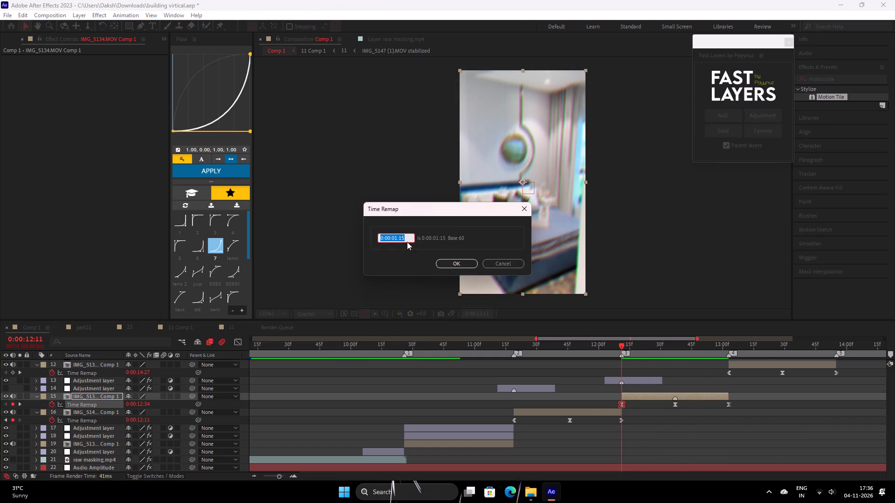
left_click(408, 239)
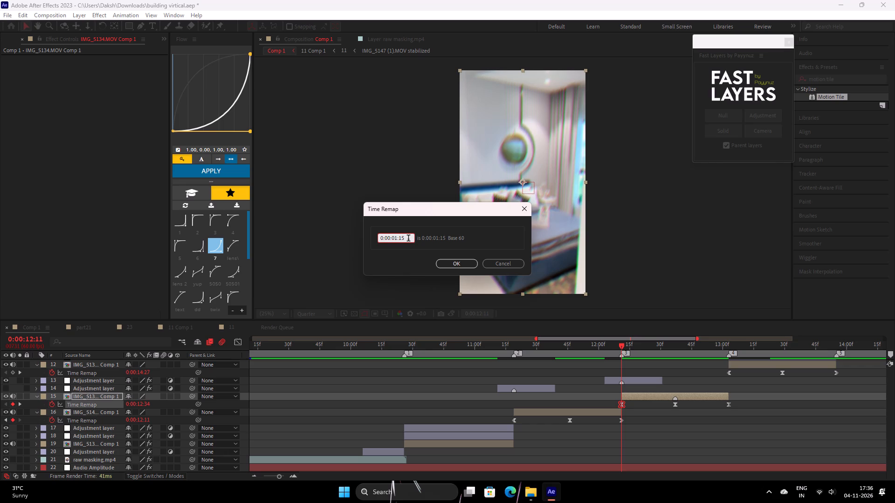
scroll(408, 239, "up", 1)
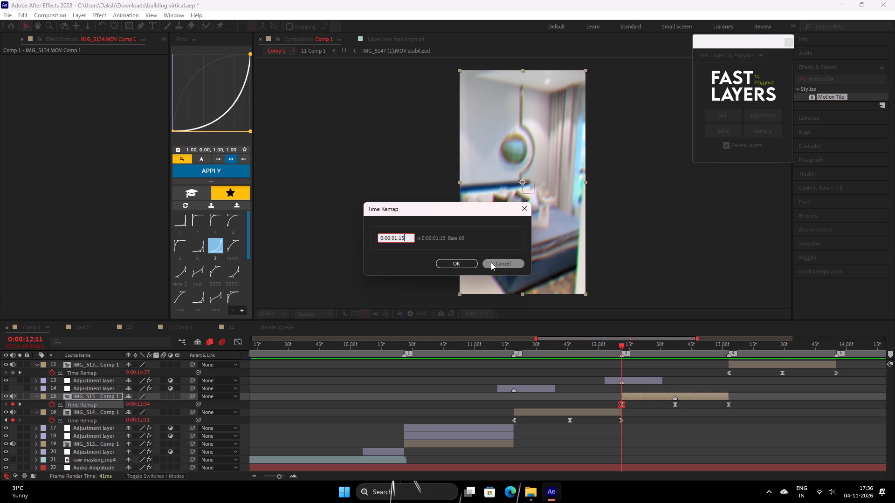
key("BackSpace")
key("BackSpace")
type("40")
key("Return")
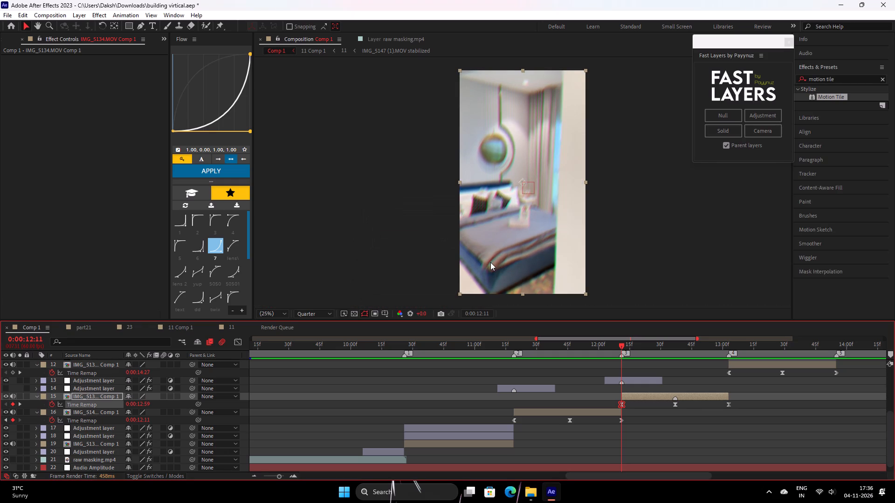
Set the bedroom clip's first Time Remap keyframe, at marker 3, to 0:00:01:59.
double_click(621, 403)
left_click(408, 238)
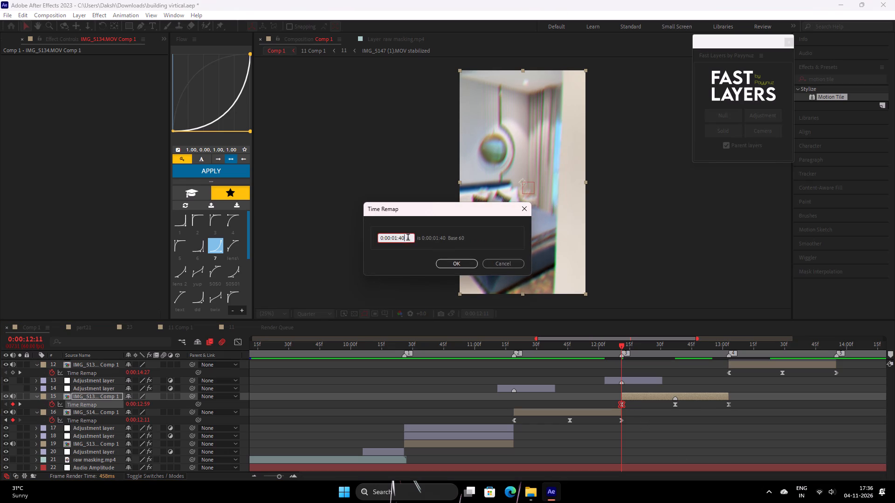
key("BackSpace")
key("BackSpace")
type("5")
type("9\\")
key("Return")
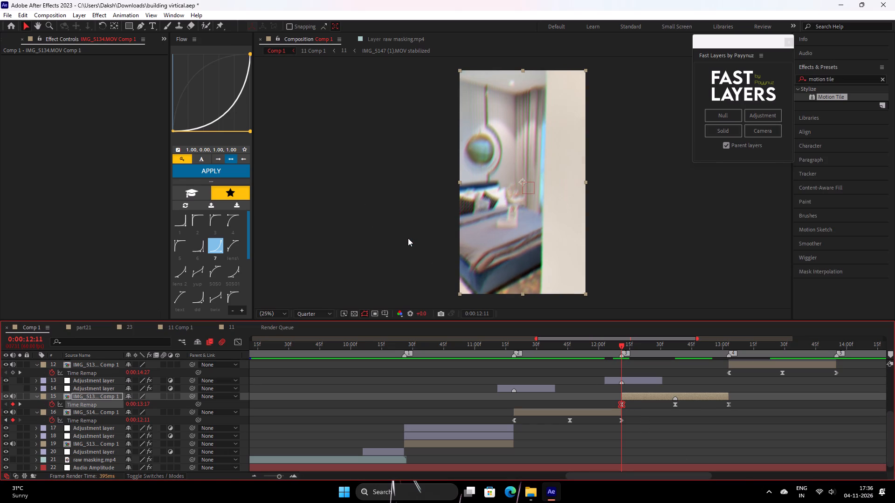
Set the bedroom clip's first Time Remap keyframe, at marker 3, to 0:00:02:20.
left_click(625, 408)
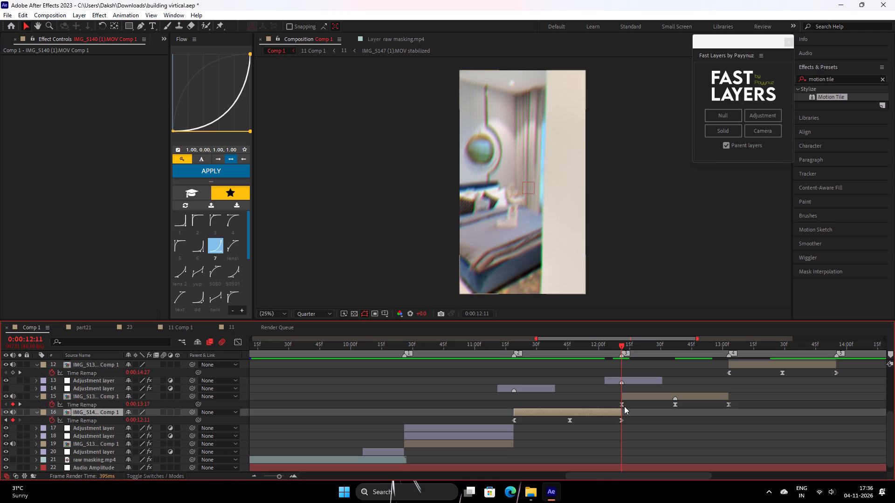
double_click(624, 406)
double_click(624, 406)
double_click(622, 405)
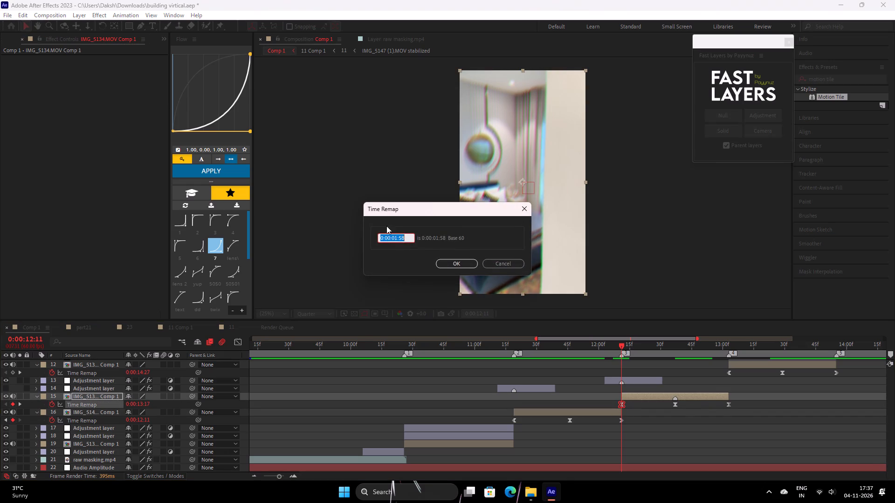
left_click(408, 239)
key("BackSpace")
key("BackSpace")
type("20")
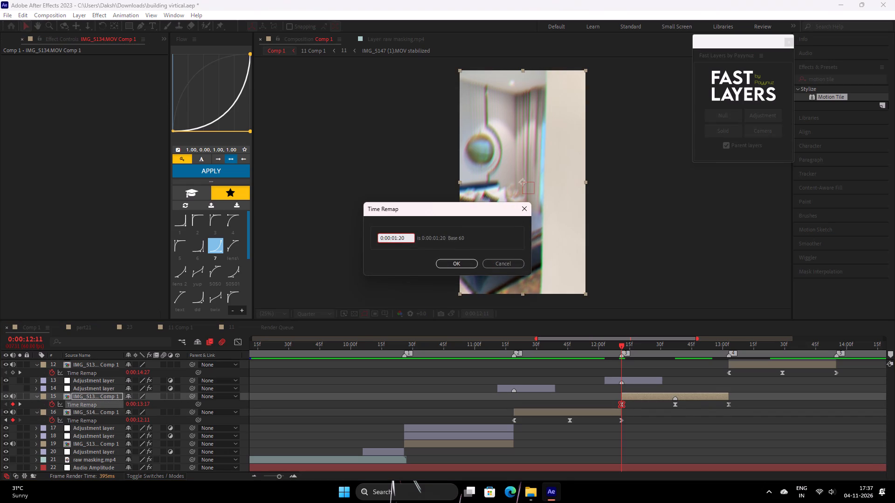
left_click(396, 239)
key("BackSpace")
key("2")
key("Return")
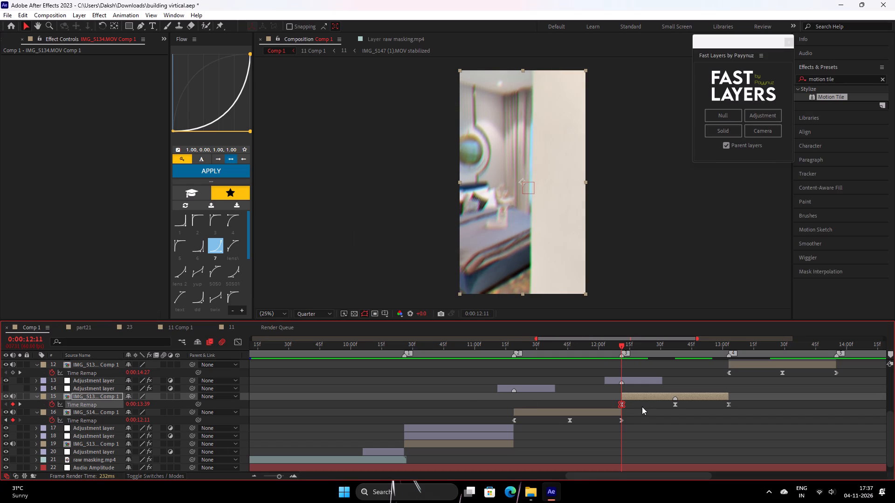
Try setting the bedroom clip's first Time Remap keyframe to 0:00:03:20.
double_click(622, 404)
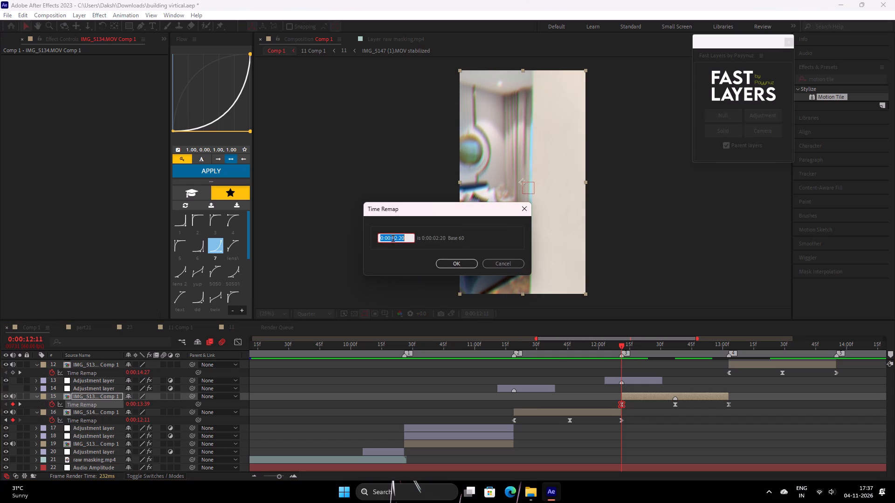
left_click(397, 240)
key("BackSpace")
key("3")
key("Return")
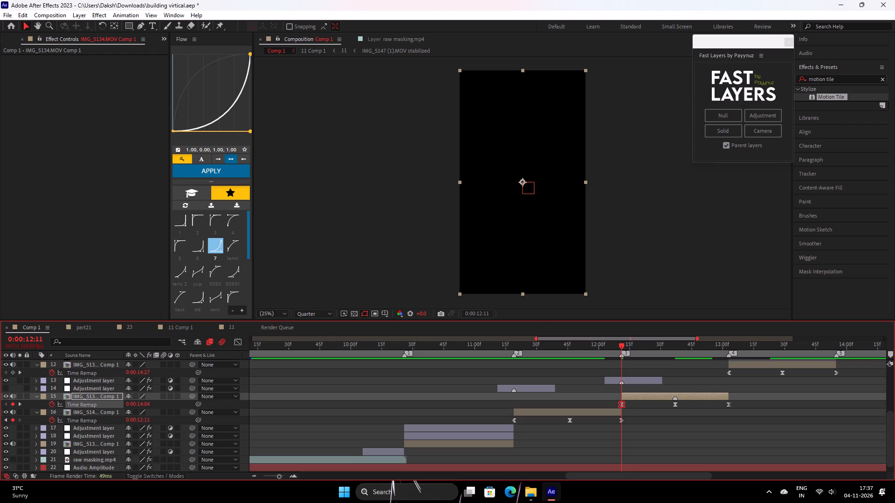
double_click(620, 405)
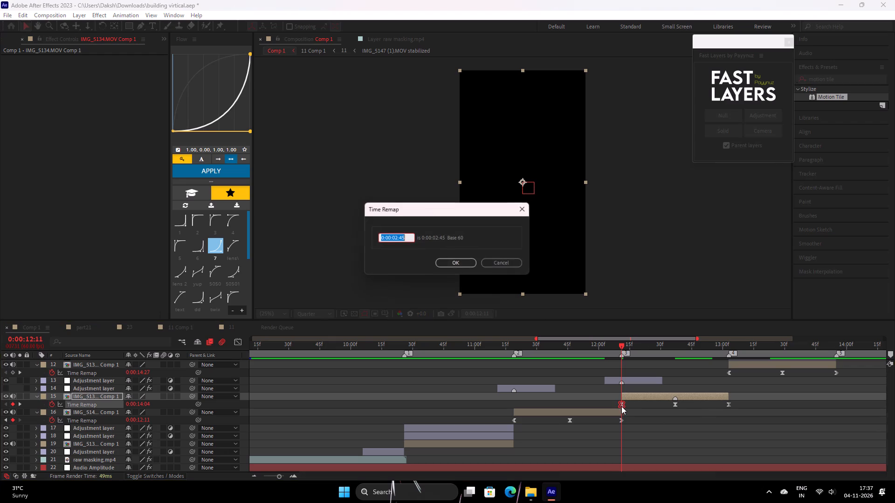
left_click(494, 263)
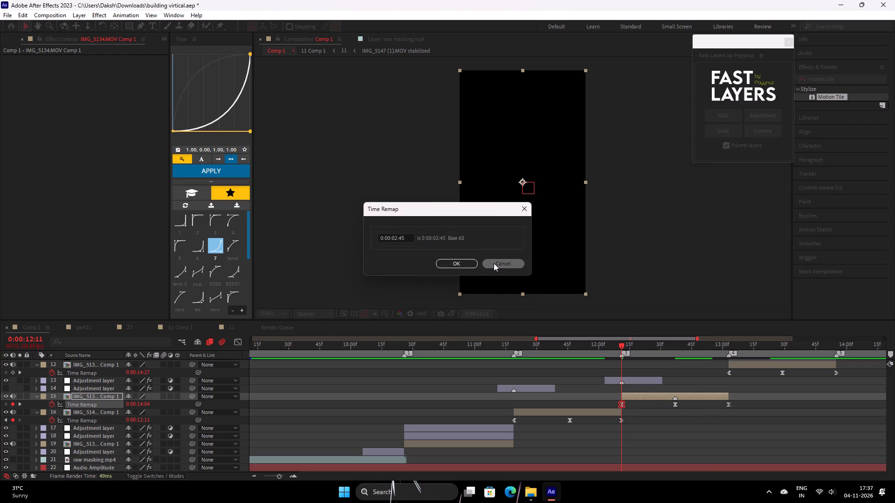
Set the bedroom clip's first Time Remap keyframe, at marker 3, to 0:00:02:44.
double_click(622, 402)
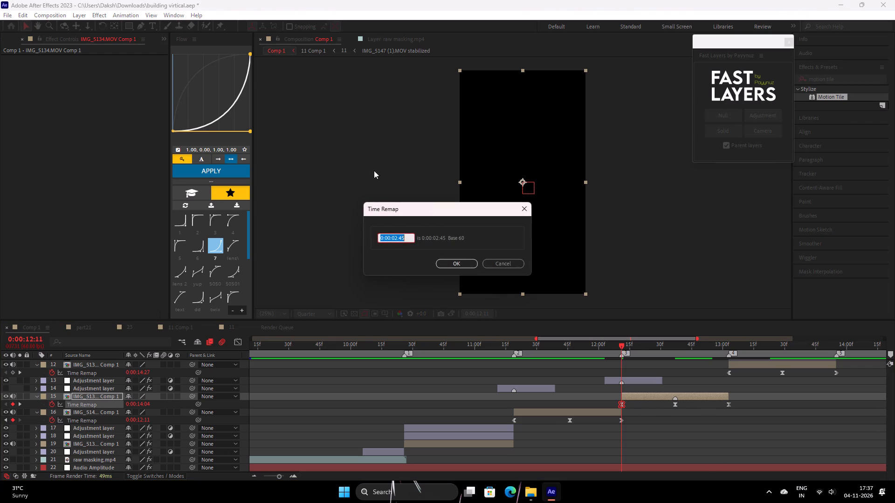
left_click(407, 236)
key("BackSpace")
key("4")
key("Return")
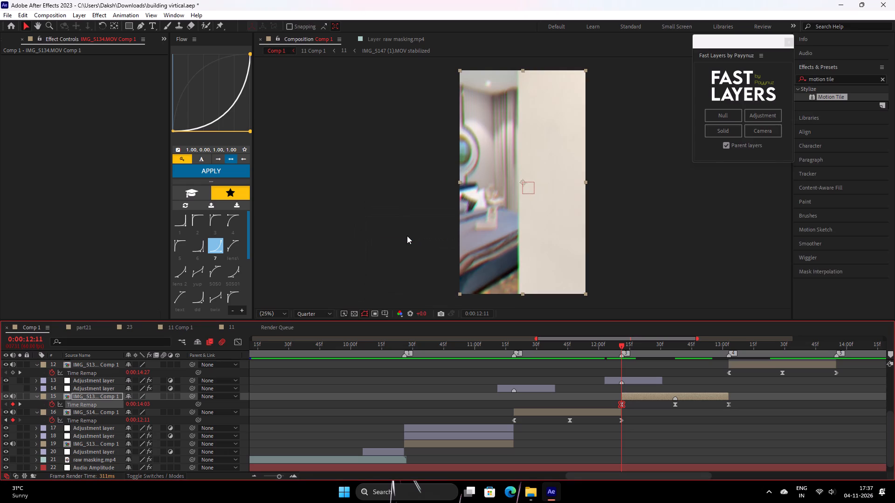
key("ctrl+c")
Delete the bedroom clip's last Time Remap keyframe and move its middle keyframe to the clip's end at marker 4.
left_click_drag(628, 344, 668, 355)
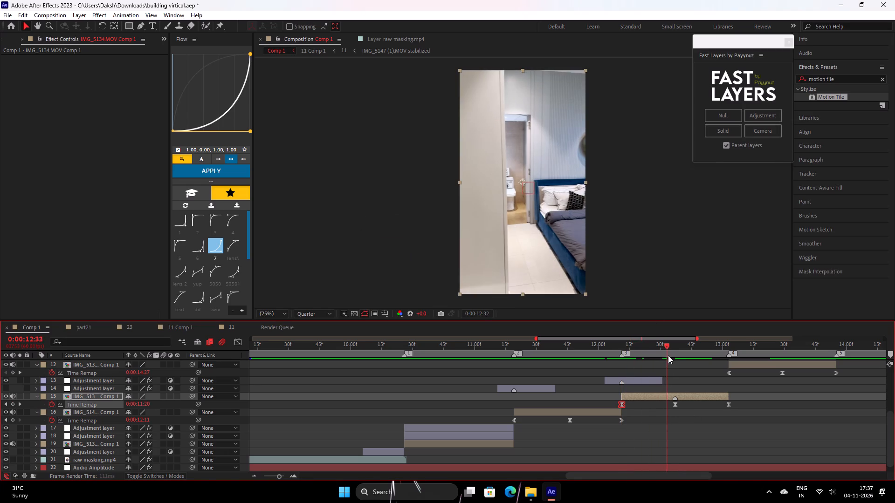
left_click_drag(668, 355, 675, 361)
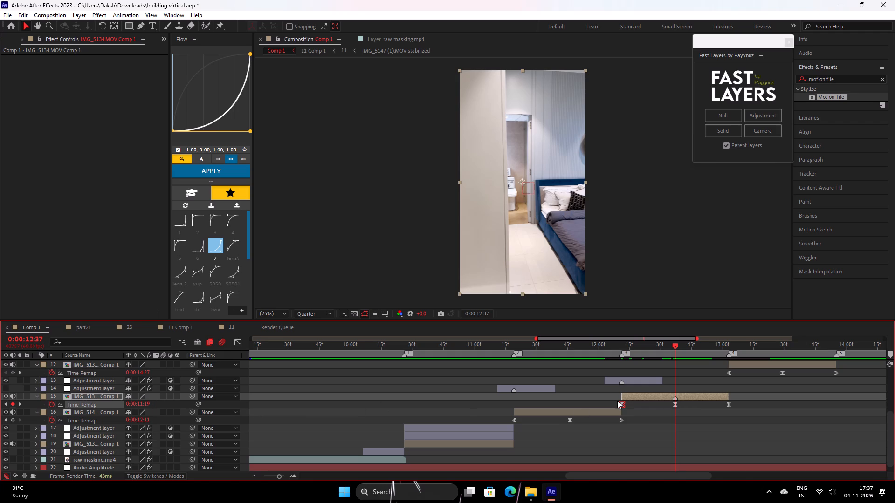
left_click(729, 403)
key("BackSpace")
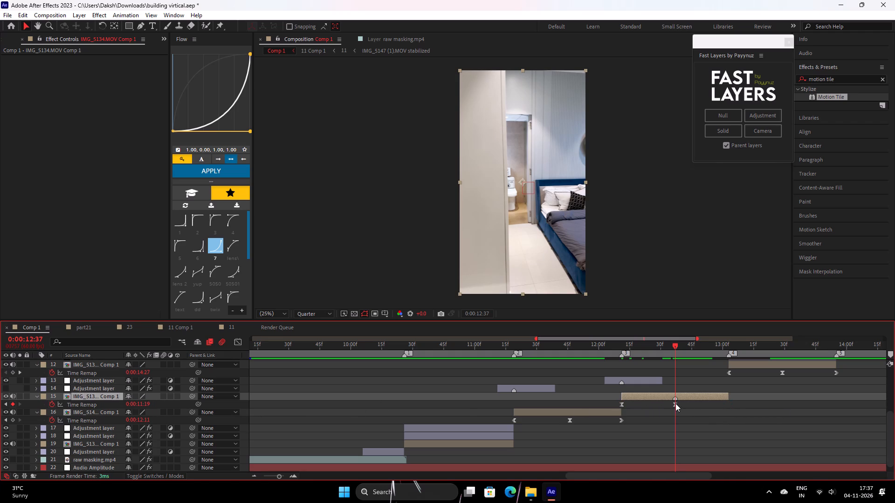
left_click_drag(675, 403, 731, 411)
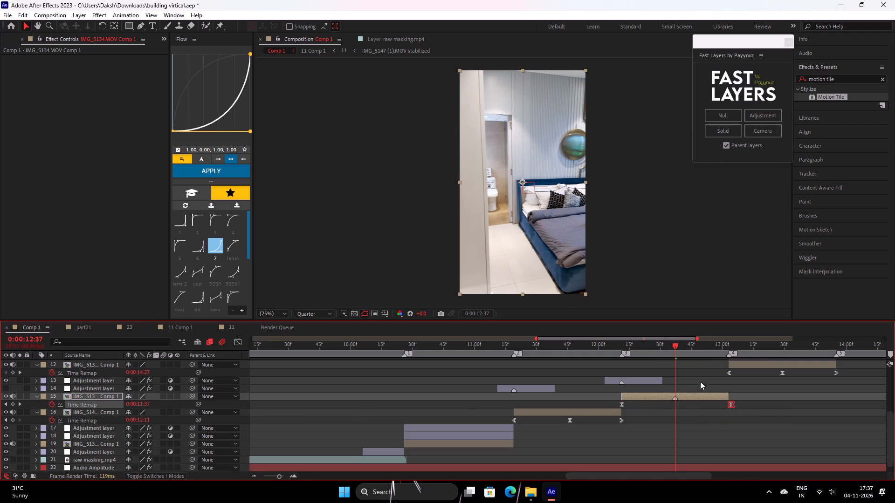
Add a Time Remap keyframe to the bedroom clip at 0:00:12:31, where adjustment layer 13 ends.
left_click_drag(673, 345, 615, 381)
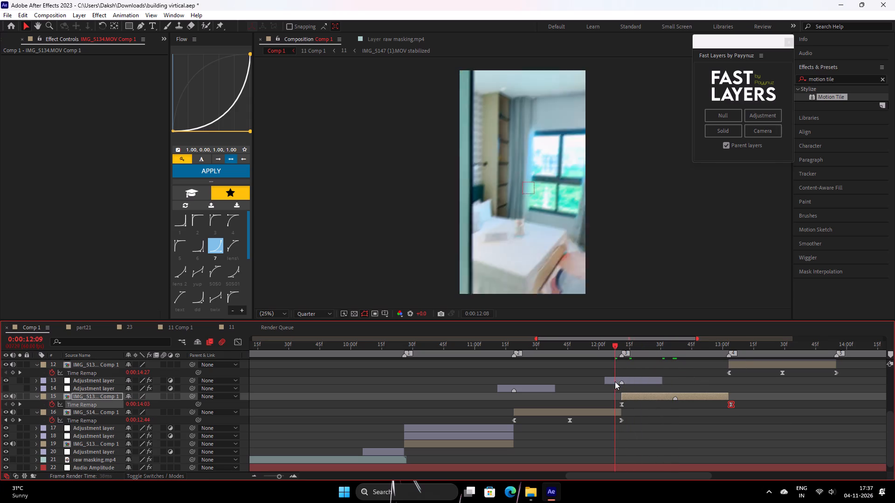
left_click_drag(615, 381, 663, 381)
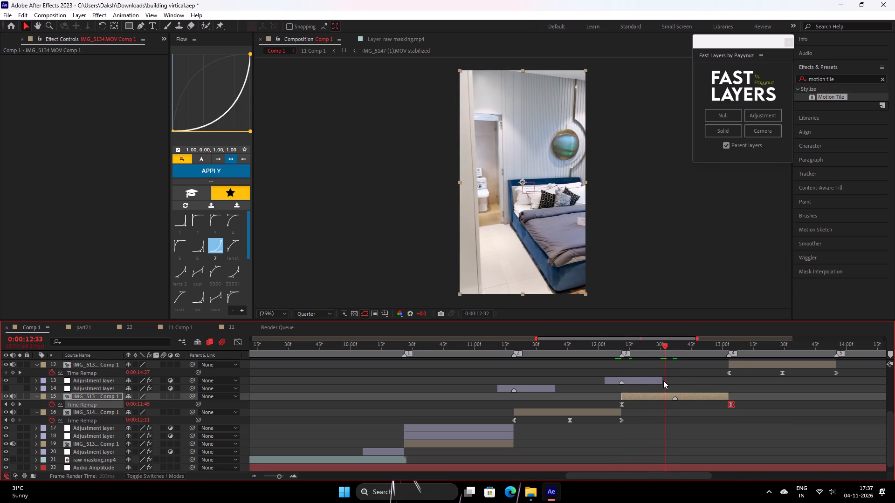
left_click_drag(663, 381, 658, 383)
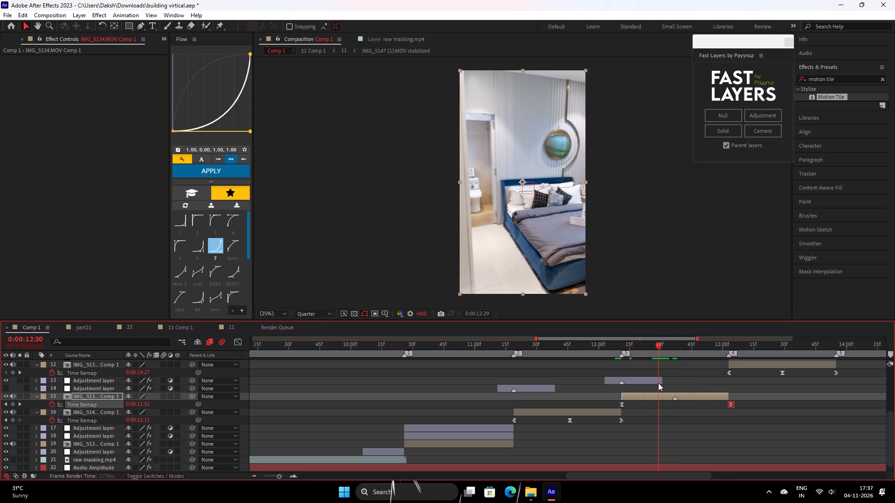
left_click_drag(658, 383, 661, 383)
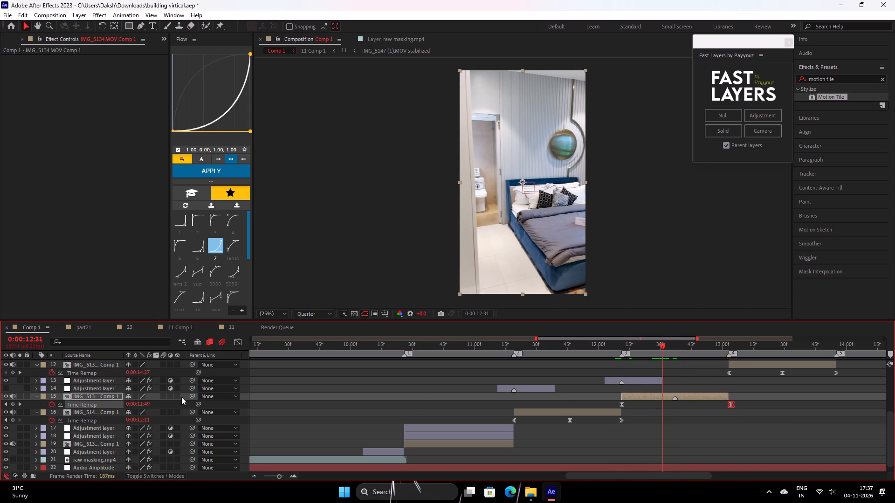
left_click(14, 401)
Delete the clip's end Time Remap keyframe and move the newly added keyframe close to the clip's own layer marker.
left_click(732, 403)
key("BackSpace")
left_click_drag(661, 404, 674, 410)
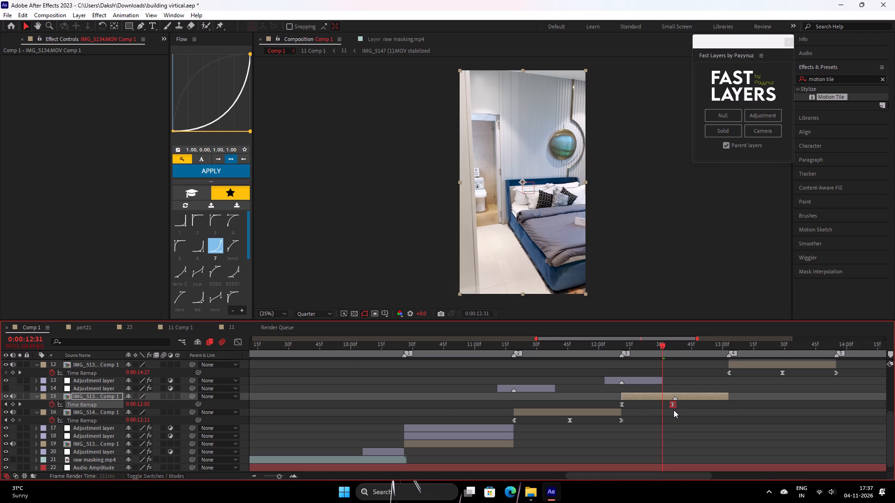
Align the bedroom clip's middle Time Remap keyframe with its layer marker and copy its first keyframe to the clip's end at 0:00:13:02.
left_click_drag(674, 410, 675, 411)
left_click(621, 405)
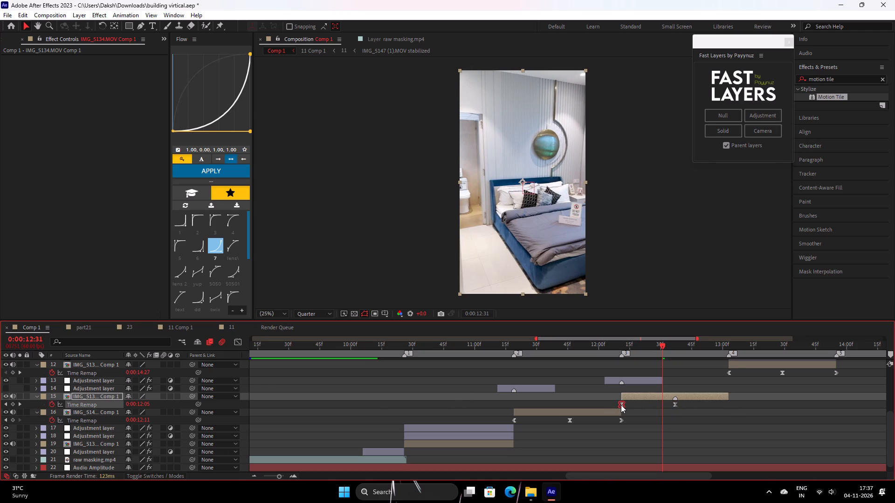
key("ctrl+c")
key("o")
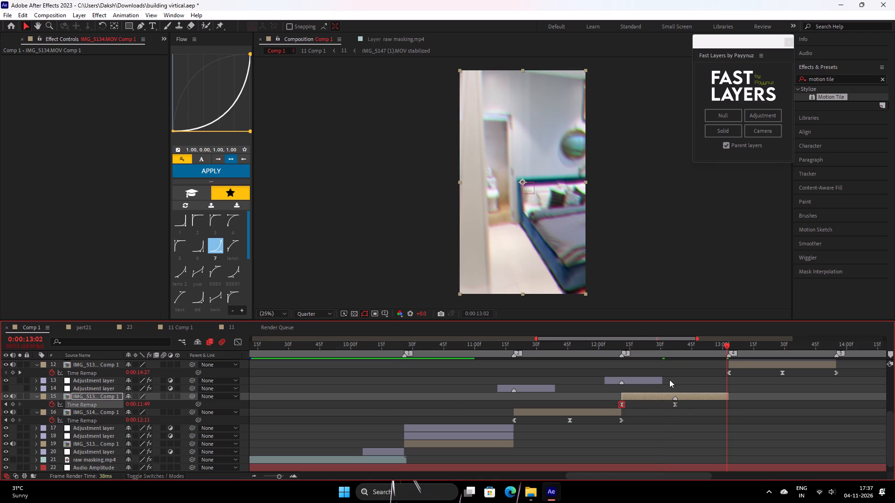
key("ctrl+v")
left_click(728, 405)
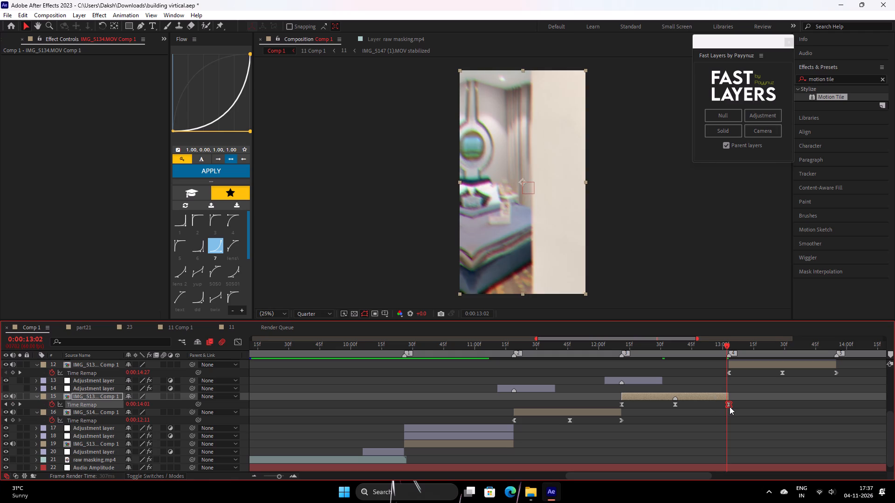
Apply Flow curve 4 between the bedroom clip's first two Time Remap keyframes and curve 7 between its last two.
left_click_drag(689, 407, 545, 384)
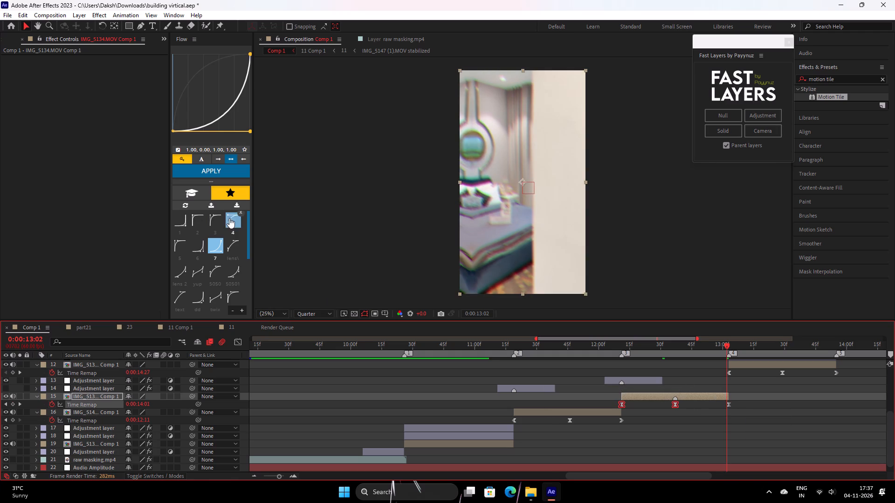
left_click(229, 218)
left_click(232, 171)
left_click_drag(757, 417, 666, 392)
left_click(213, 246)
left_click(240, 170)
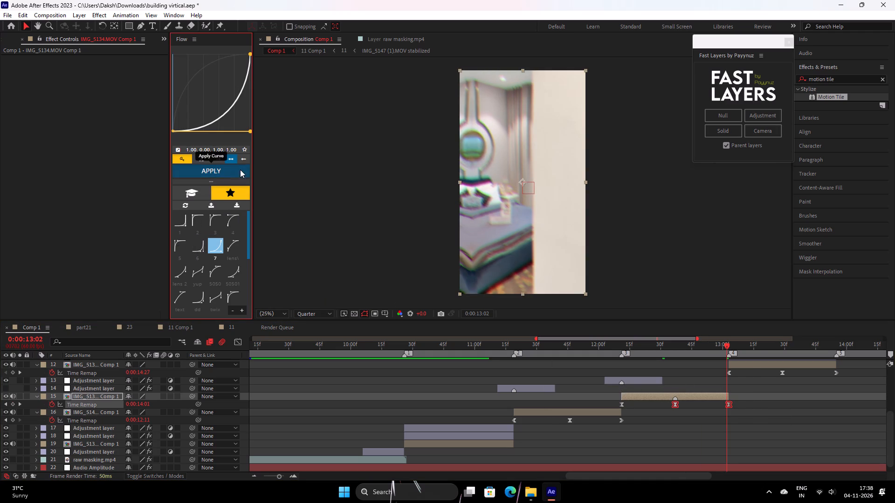
Play back the sequence from before marker 1 to past marker 5 to review the bedroom clip's new speed ramps.
left_click_drag(694, 347, 511, 401)
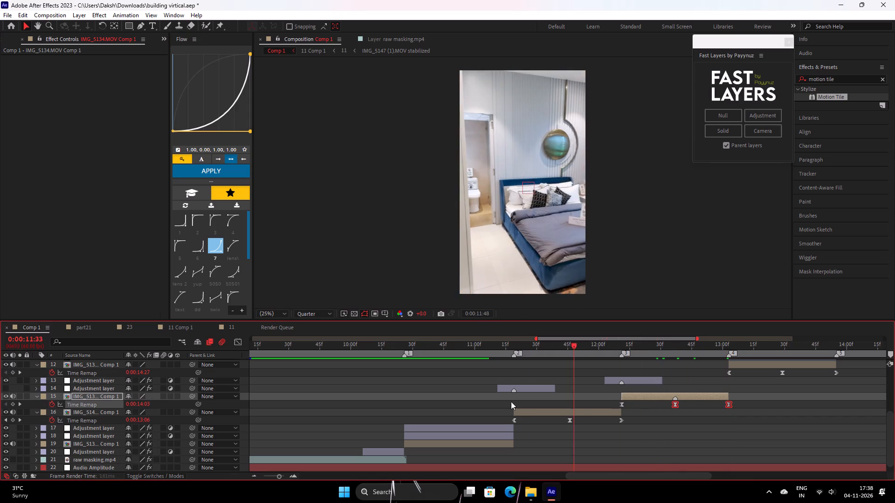
left_click_drag(511, 401, 361, 391)
key("space")
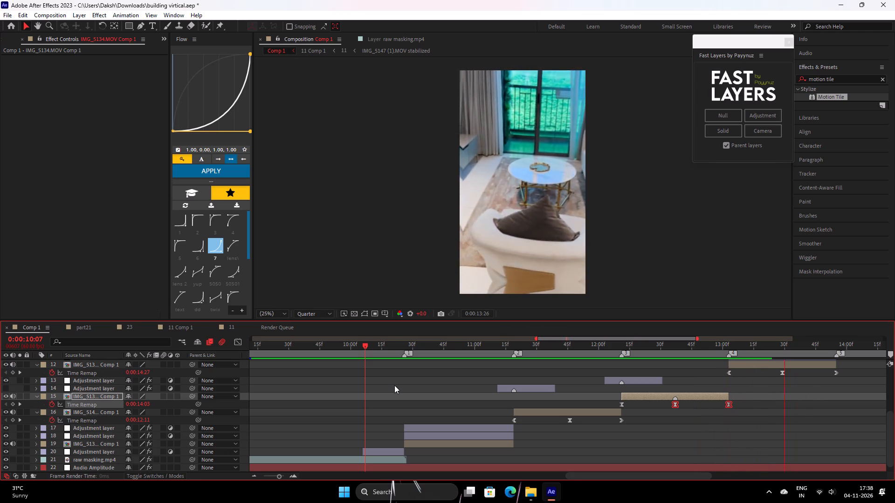
key("space")
left_click_drag(564, 348, 358, 386)
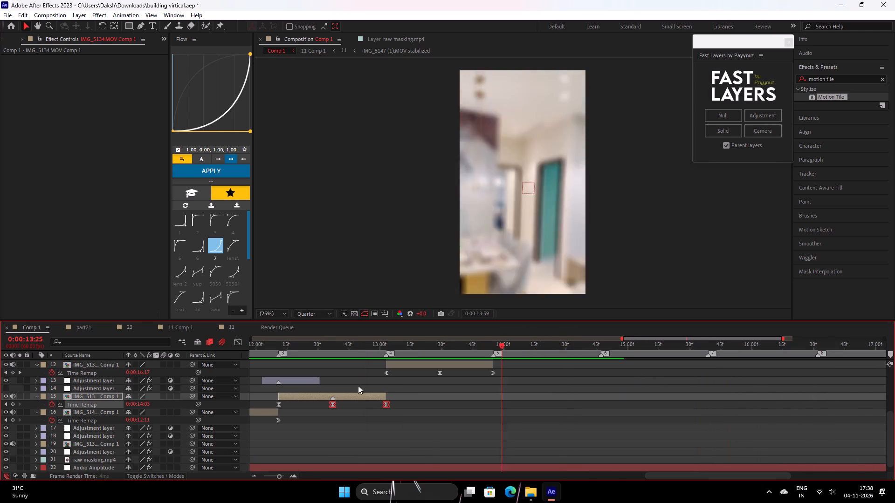
left_click_drag(358, 386, 187, 416)
key("space")
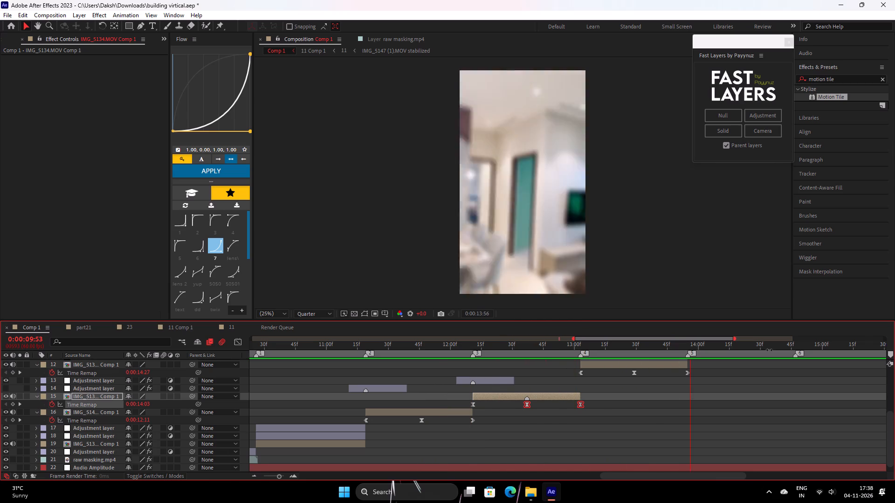
key("space")
Apply the RSMB Pro motion blur effect to the time-remapped clips on layers 12, 15 and 16.
left_click(451, 410)
left_click(524, 388)
left_click(522, 398)
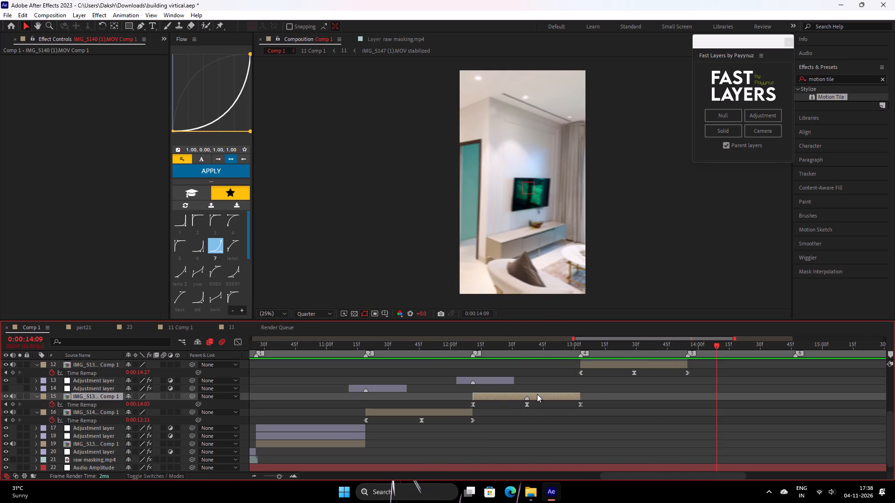
left_click(609, 364, "ctrl")
left_click(463, 412, "ctrl")
scroll(668, 389, "up", 1)
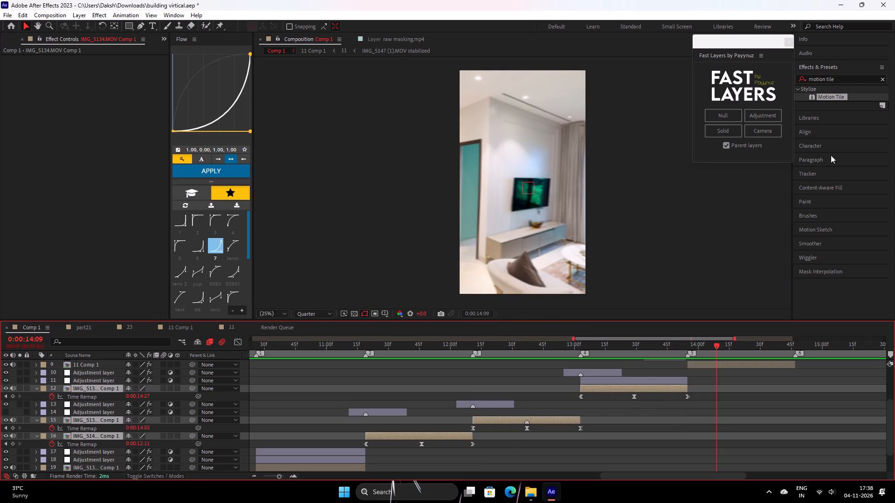
left_click(884, 82)
left_click(878, 81)
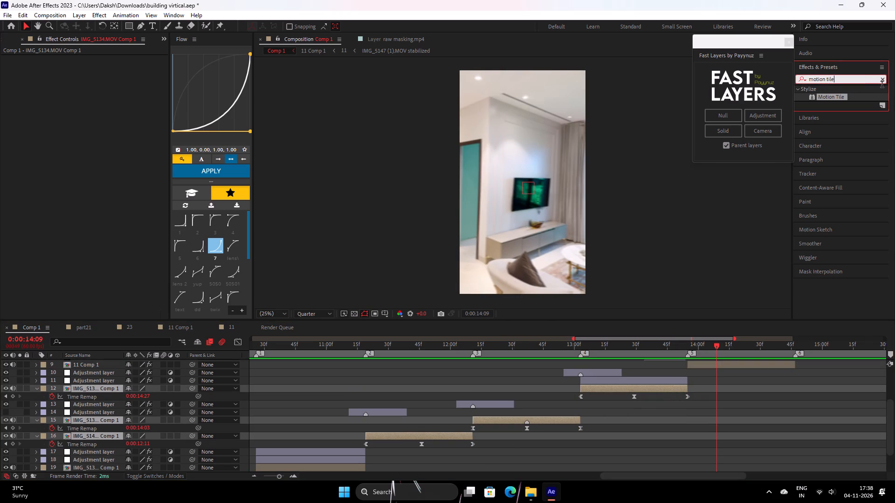
left_click(880, 80)
left_click(882, 80)
type("rsmb")
double_click(841, 106)
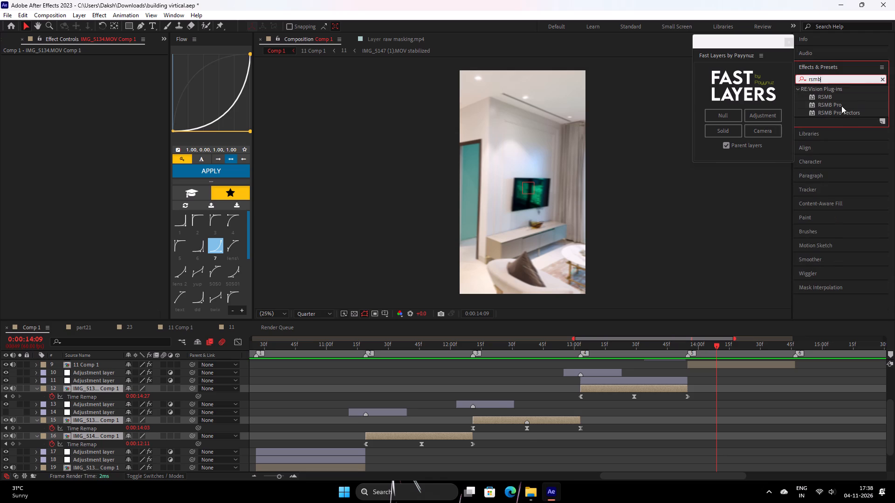
Play back the motion-blurred clips across markers 2 to 5, replaying the section around marker 3.
left_click_drag(639, 348, 572, 371)
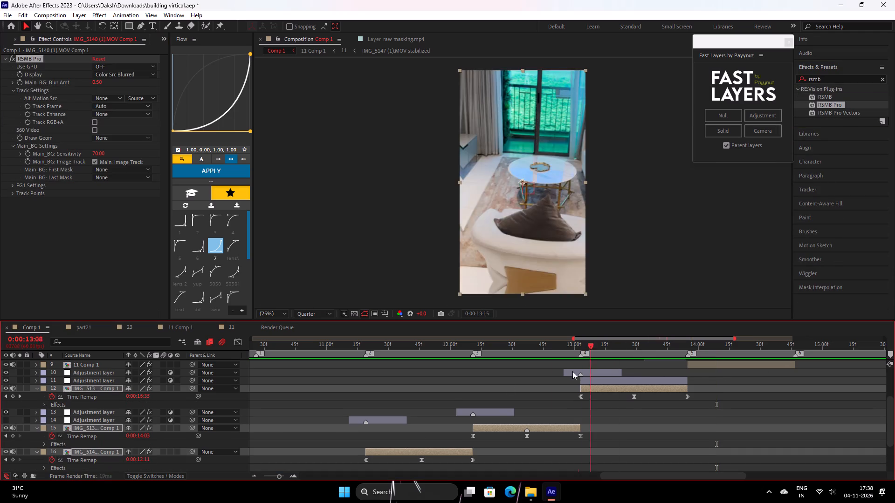
left_click_drag(572, 371, 271, 404)
key("space")
left_click(328, 392)
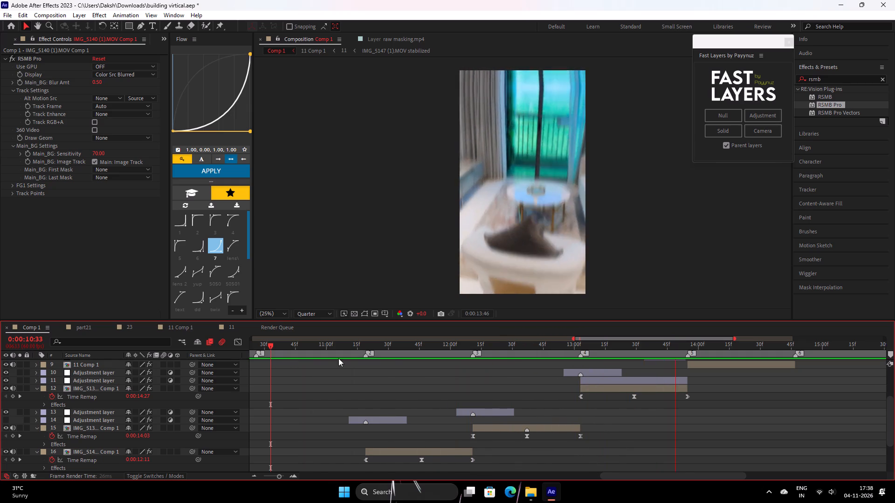
key("space")
left_click_drag(635, 343, 267, 416)
key("space")
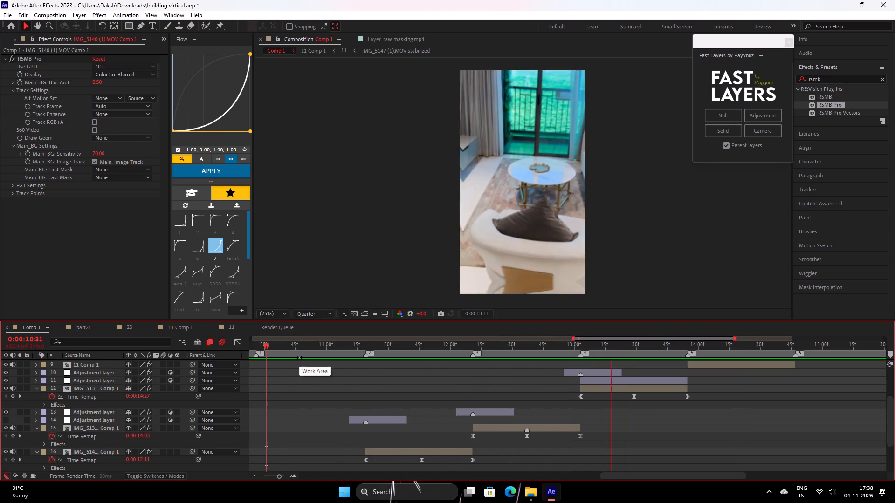
key("space")
left_click_drag(610, 348, 553, 358)
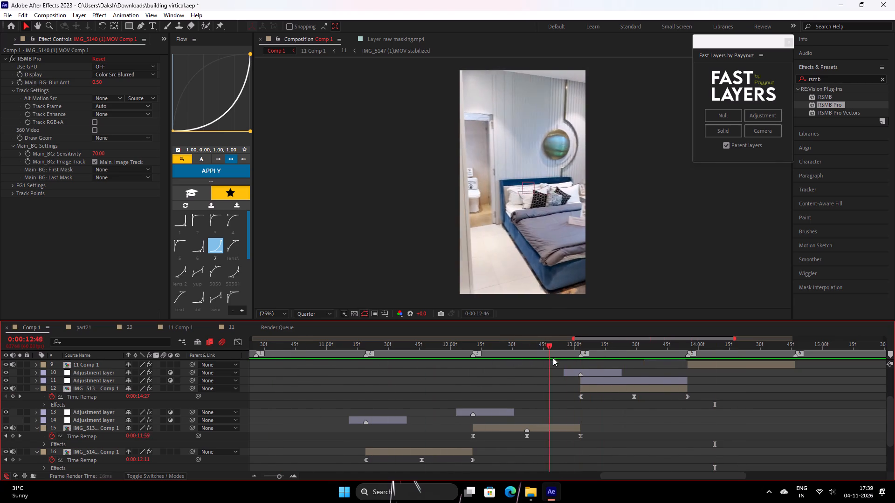
left_click_drag(553, 358, 441, 423)
key("space")
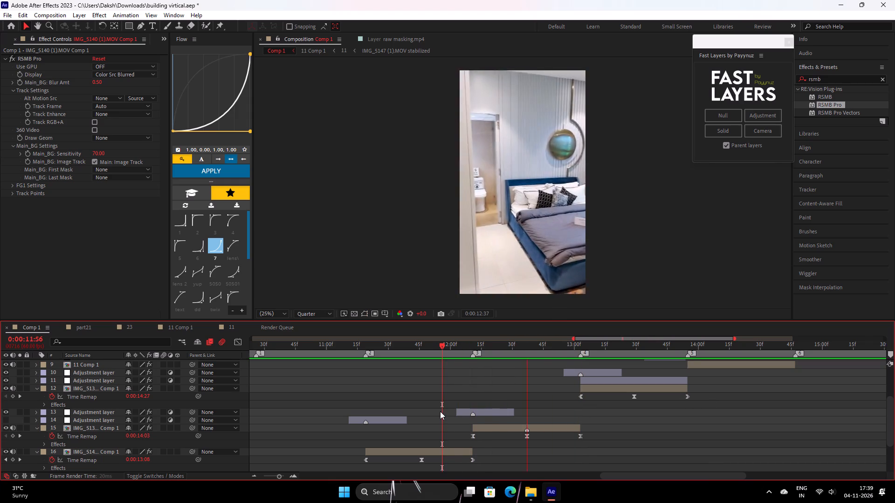
key("space")
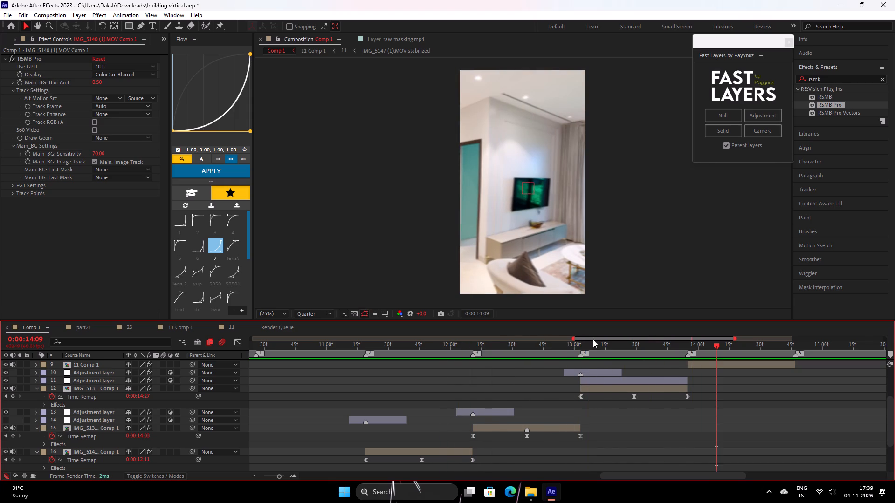
Set adjustment layer 10's middle Twitch Amount keyframe, at marker 4, to 100.
left_click_drag(600, 350, 574, 363)
left_click_drag(597, 348, 574, 357)
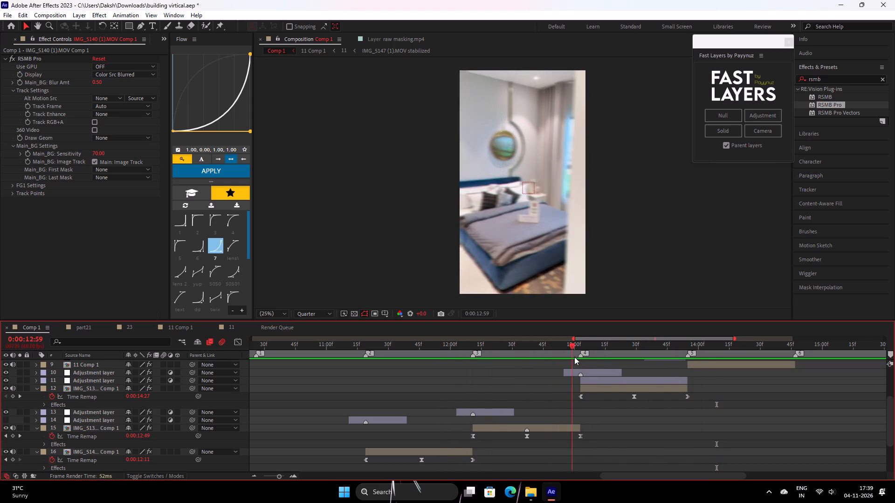
left_click_drag(574, 357, 578, 356)
left_click(587, 369)
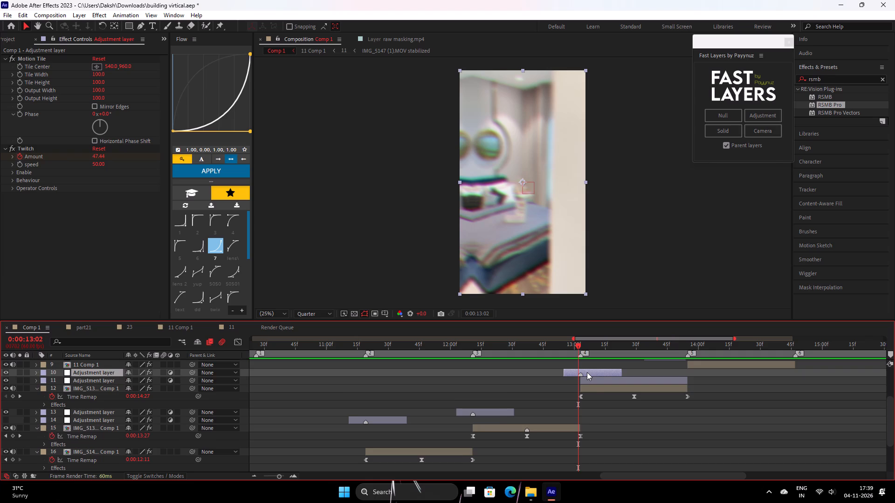
key("u")
double_click(579, 388)
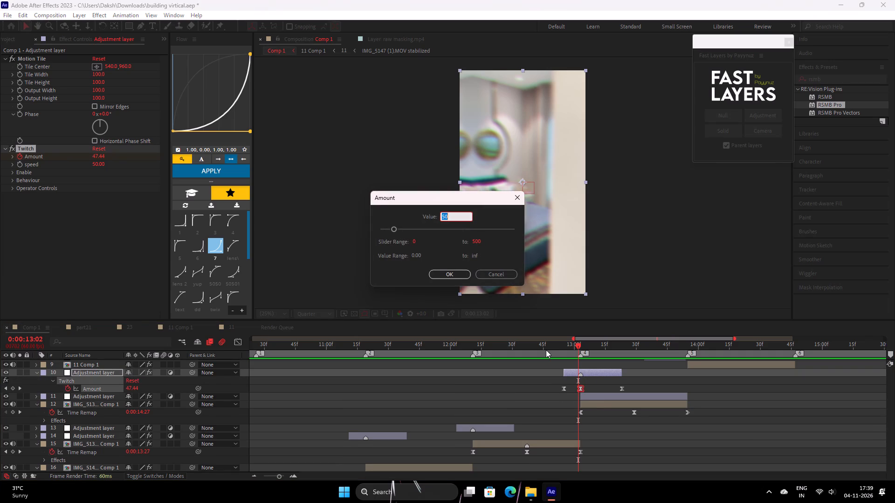
type("100")
key("Return")
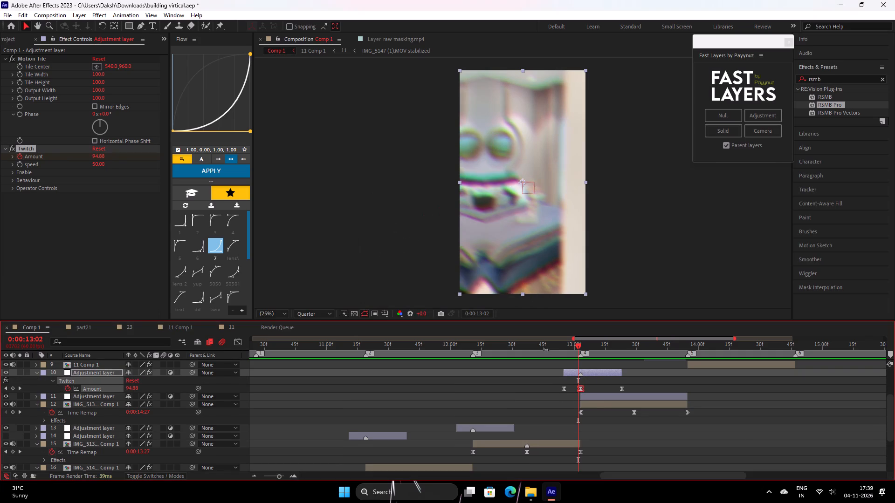
Apply the "po" Flow curve between the first two Twitch Amount keyframes of adjustment layer 10.
left_click_drag(555, 382, 593, 395)
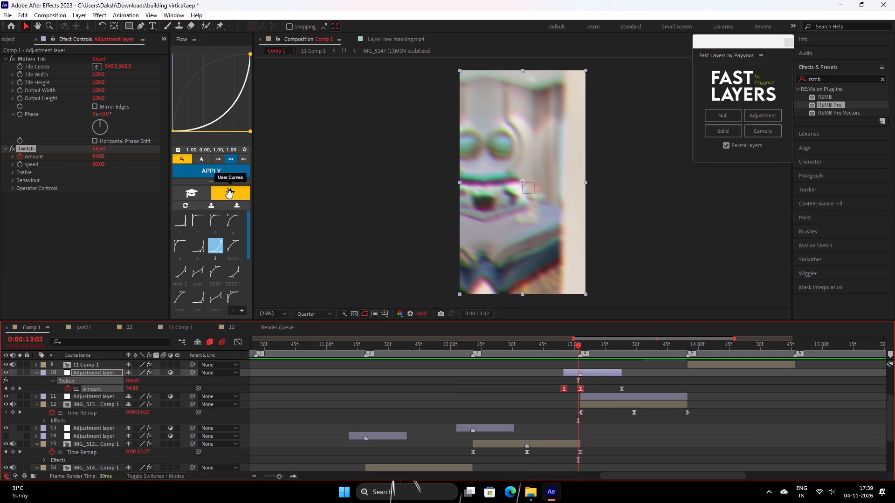
scroll(224, 267, "down", 5)
left_click(230, 283)
left_click(221, 171)
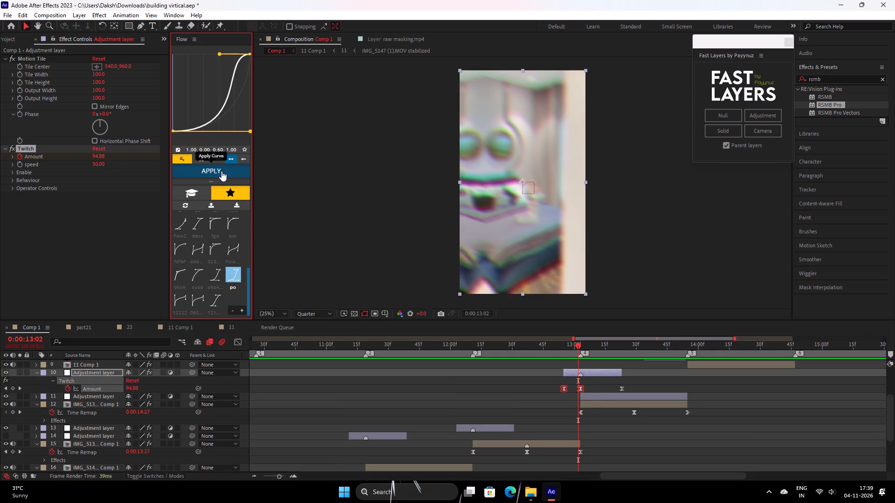
Steepen the Twitch Amount graph's fall after its peak by pulling the peak keyframe's outgoing handle down close to zero.
left_click_drag(574, 381, 626, 393)
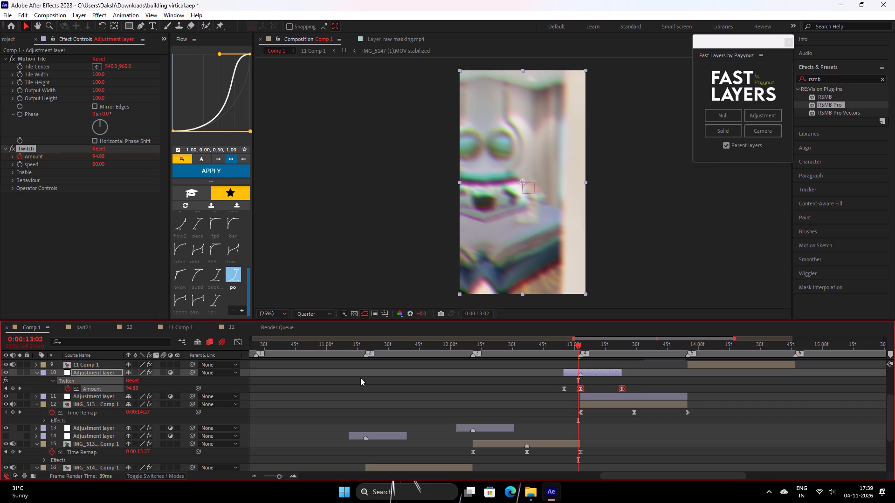
left_click(238, 340)
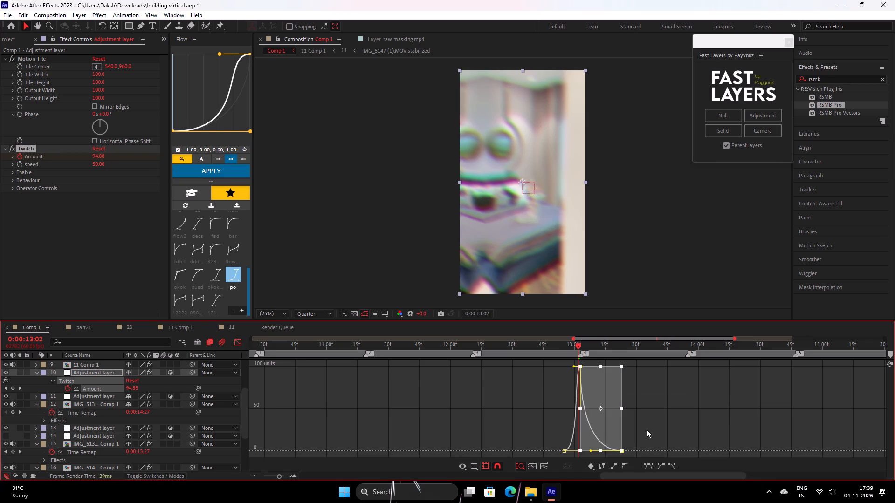
left_click(647, 424)
left_click_drag(614, 375, 548, 366)
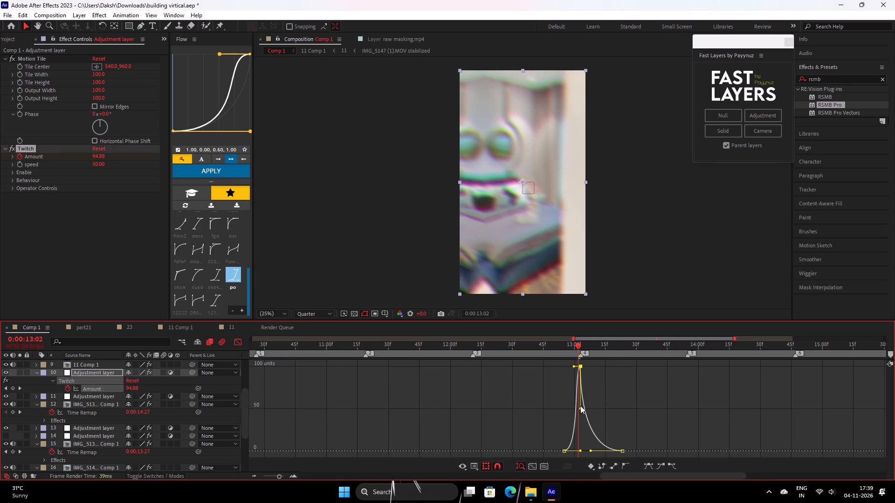
left_click_drag(579, 406, 576, 419)
left_click_drag(596, 365, 564, 359)
left_click_drag(593, 370, 560, 370)
left_click_drag(594, 364, 555, 378)
left_click_drag(581, 408, 580, 415)
left_click_drag(580, 415, 575, 442)
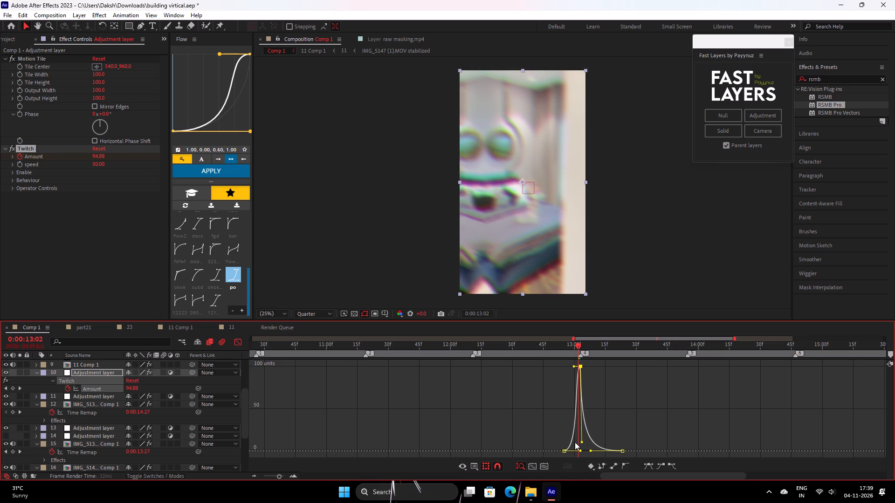
left_click_drag(575, 442, 575, 442)
left_click(240, 341)
Play back the transition around marker 4 repeatedly, followed by a longer run from before marker 1, to check the reshaped Twitch effect.
left_click_drag(575, 347, 546, 377)
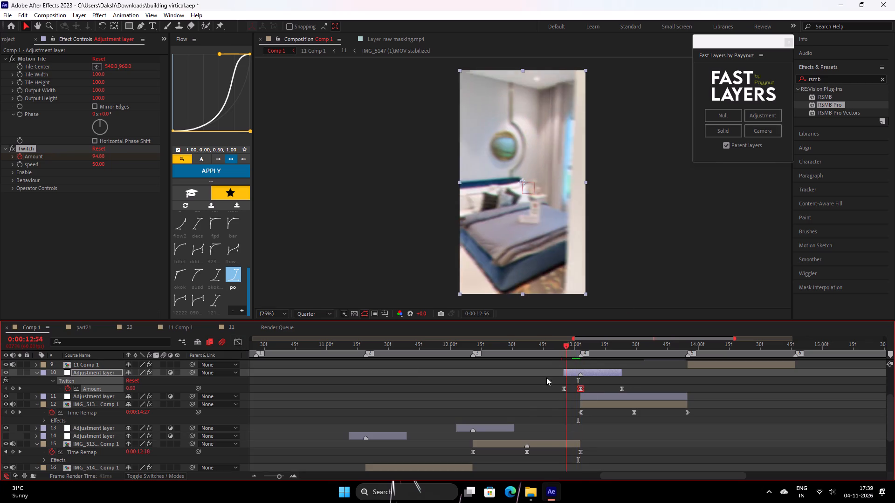
left_click_drag(546, 377, 524, 386)
key("space")
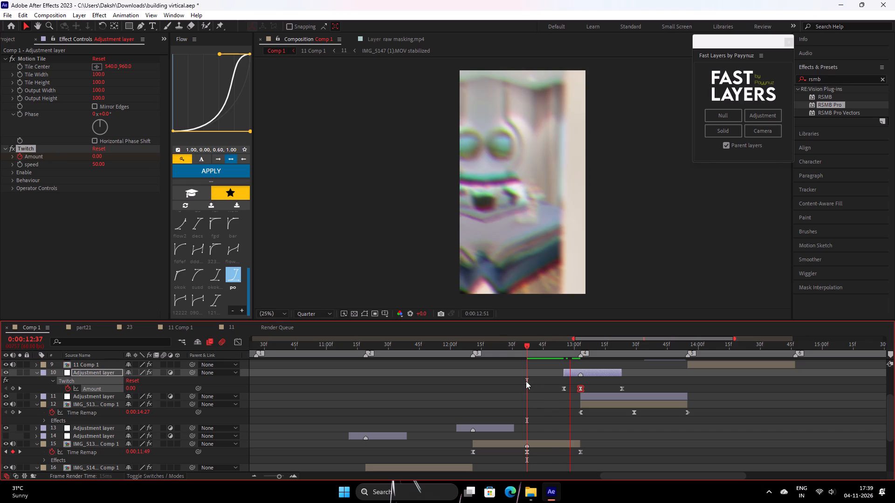
key("space")
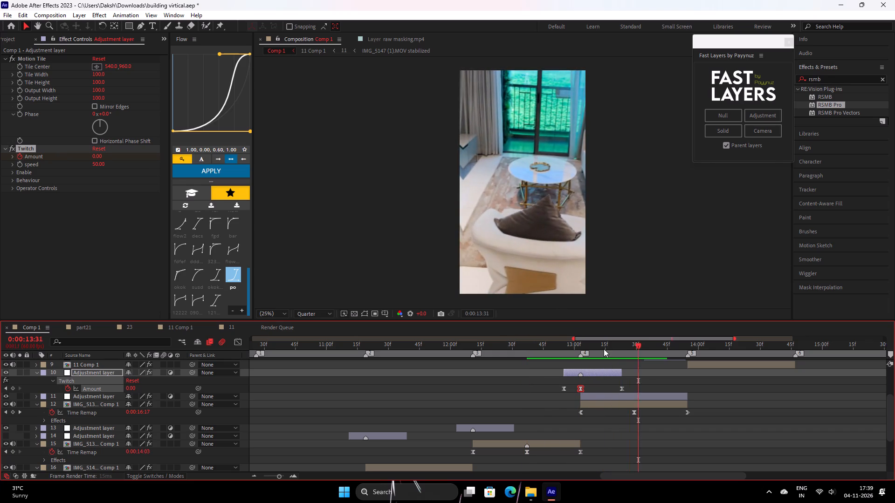
left_click_drag(604, 349, 556, 383)
key("space")
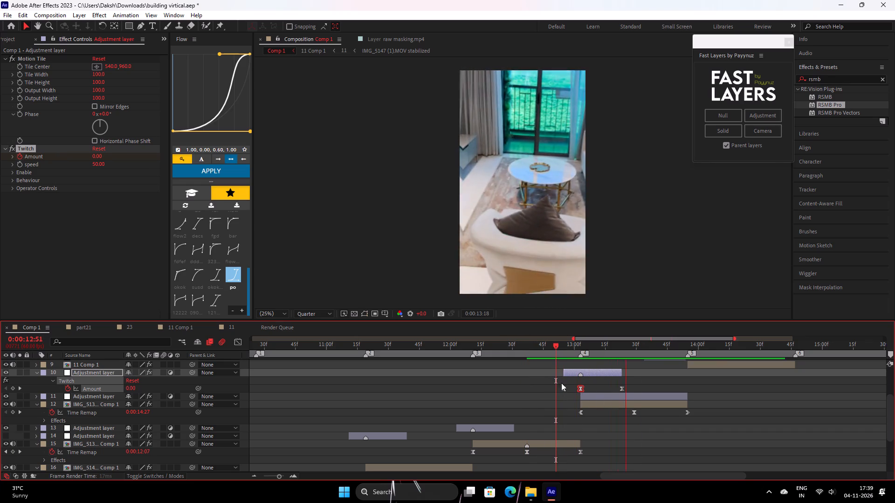
key("space")
left_click_drag(609, 353, 561, 376)
left_click_drag(606, 343, 512, 385)
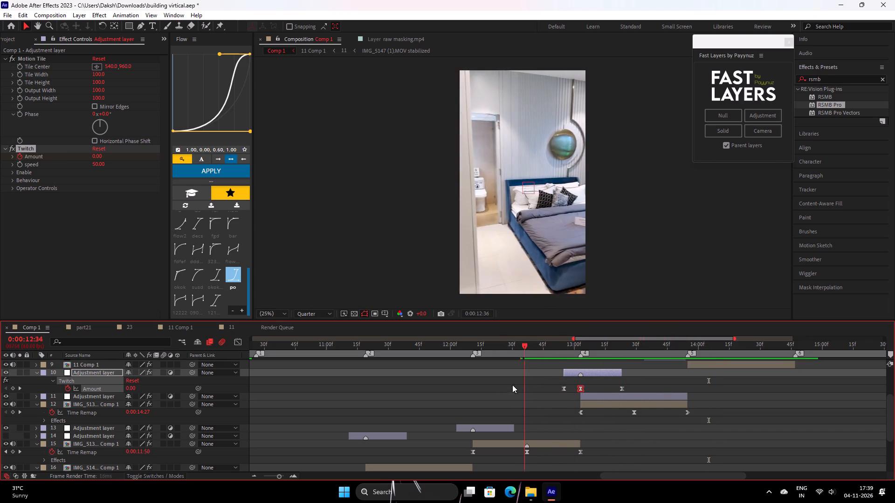
left_click_drag(512, 385, 246, 470)
key("space")
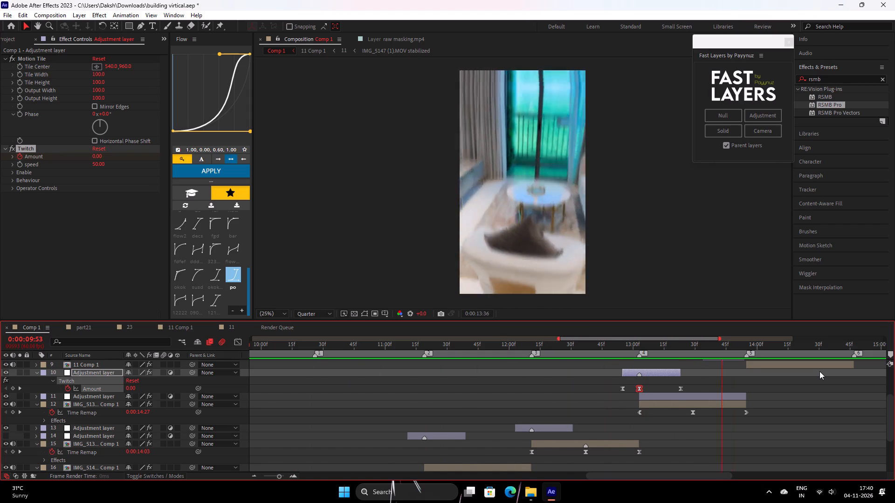
key("space")
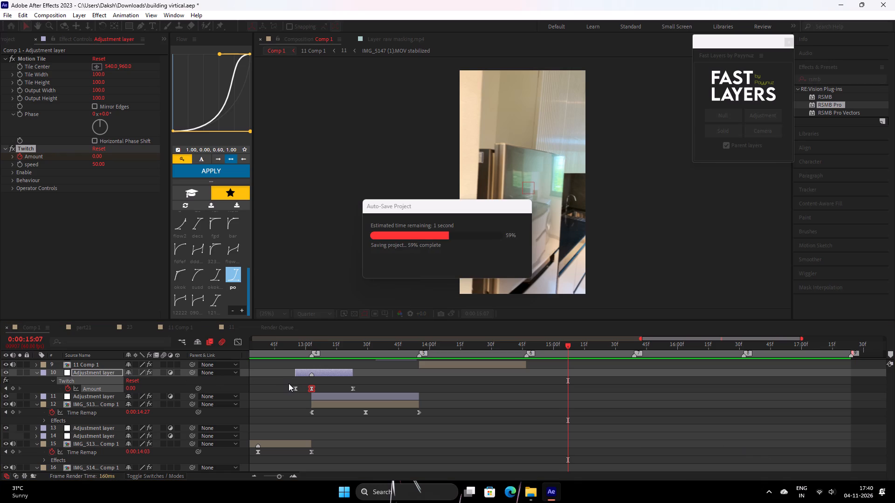
Apply the "7" Flow curve (1.00, 0.00, 1.00, 1.00) between the first two Twitch Amount keyframes of adjustment layer 10.
left_click_drag(287, 384, 316, 395)
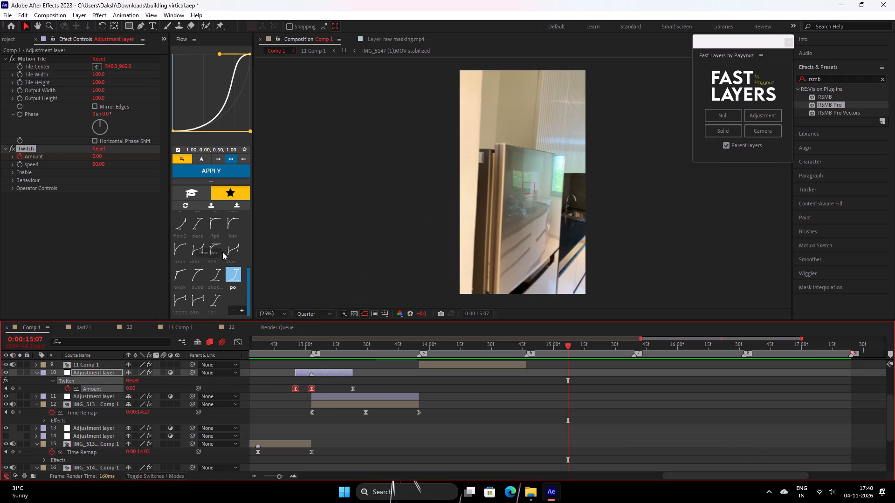
scroll(221, 261, "up", 6)
left_click(218, 251)
left_click(227, 169)
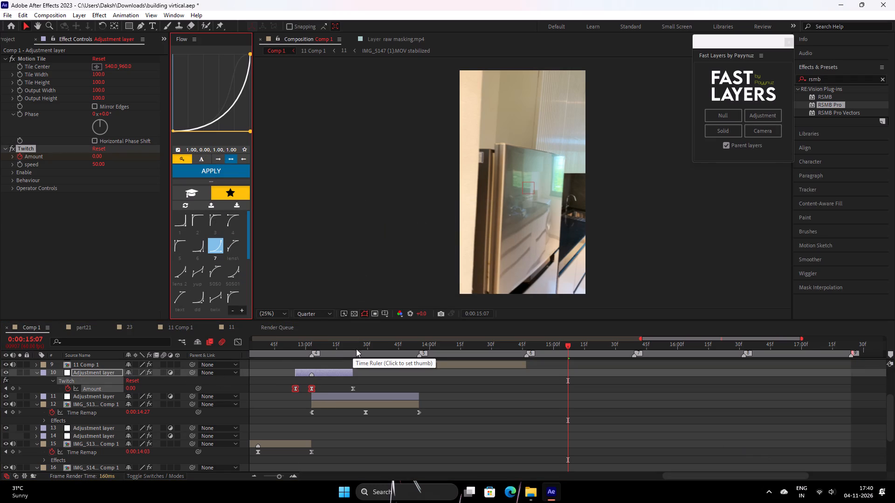
Replay the section from marker 3 through marker 5, and the edit from before marker 1, to check the new Twitch easing.
left_click_drag(364, 342, 215, 392)
key("space")
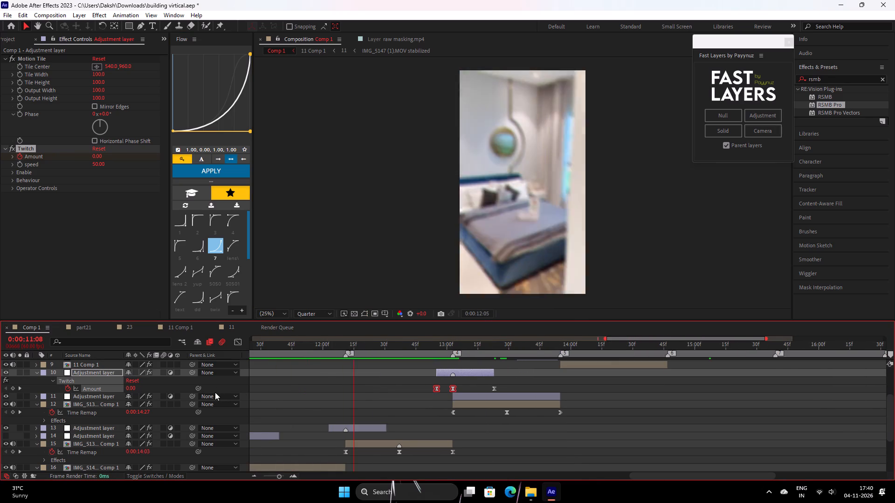
key("space")
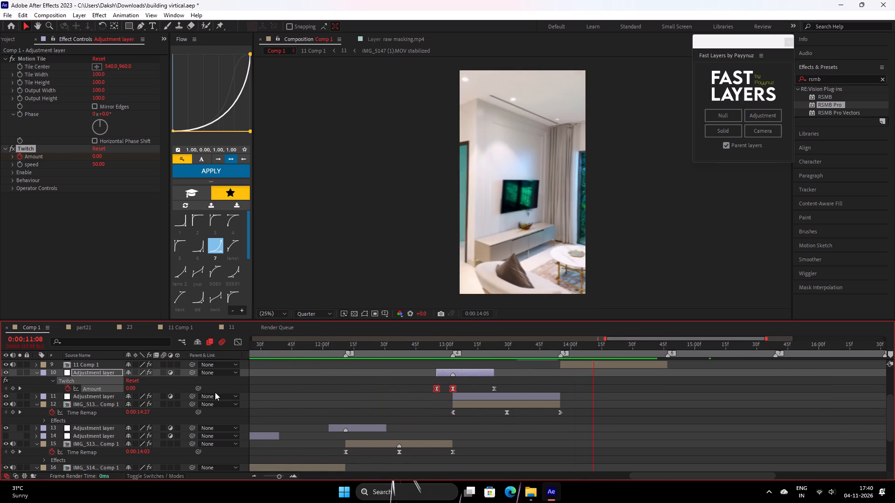
left_click_drag(511, 344, 421, 395)
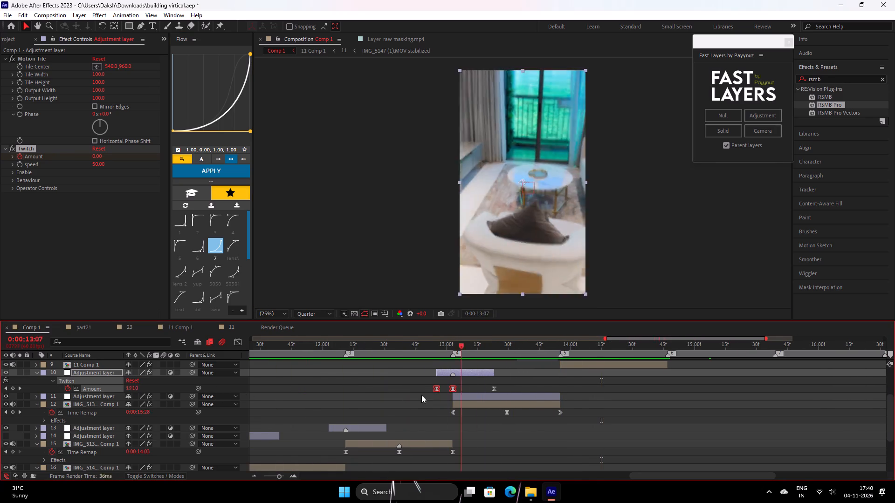
left_click_drag(421, 395, 337, 423)
key("space")
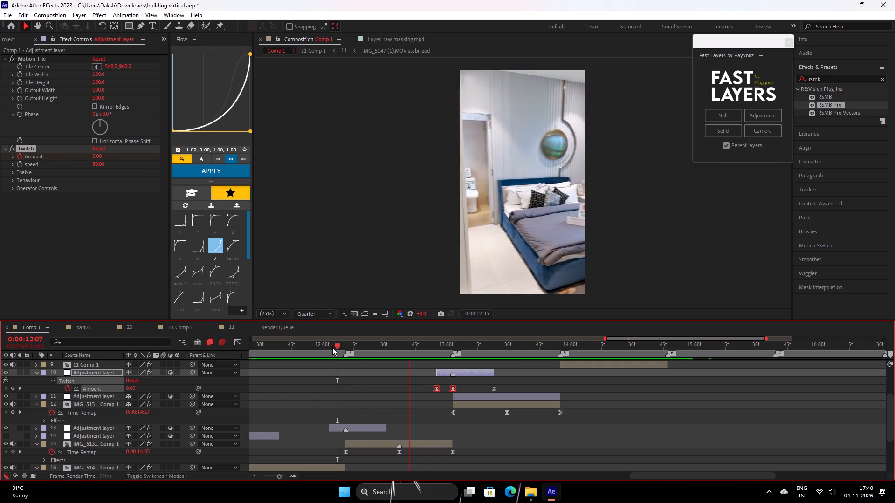
key("space")
left_click_drag(483, 340, 461, 369)
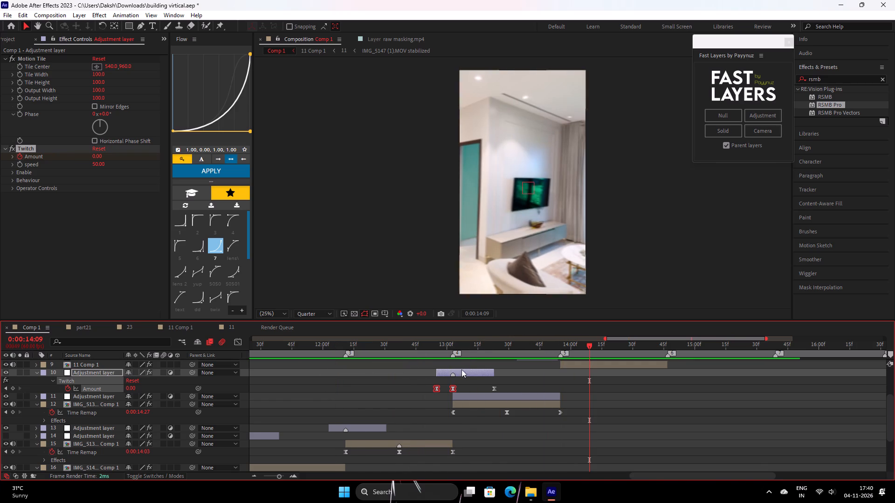
left_click_drag(461, 369, 460, 370)
left_click_drag(471, 350, 464, 354)
left_click_drag(489, 342, 453, 369)
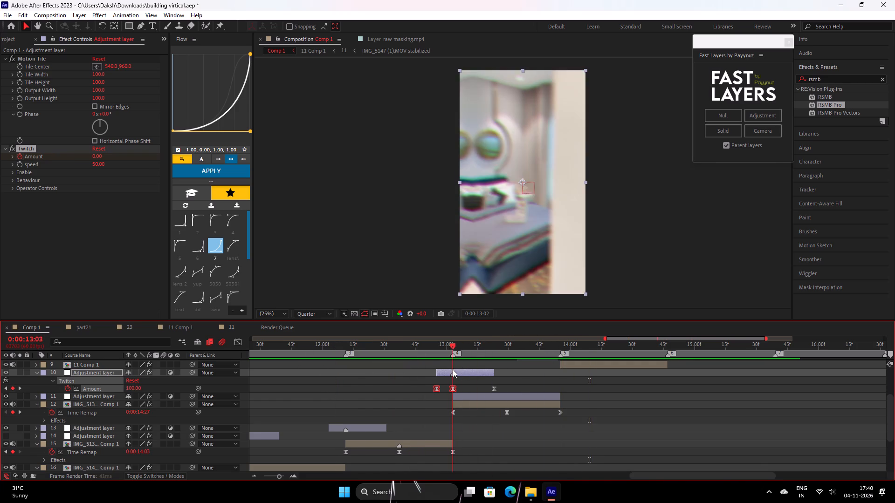
left_click_drag(453, 369, 341, 429)
key("space")
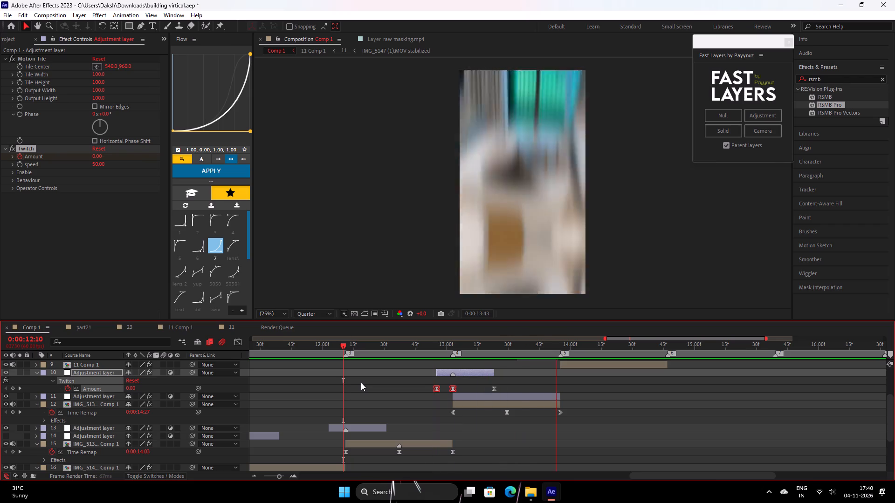
key("space")
left_click_drag(507, 342, 191, 421)
key("space")
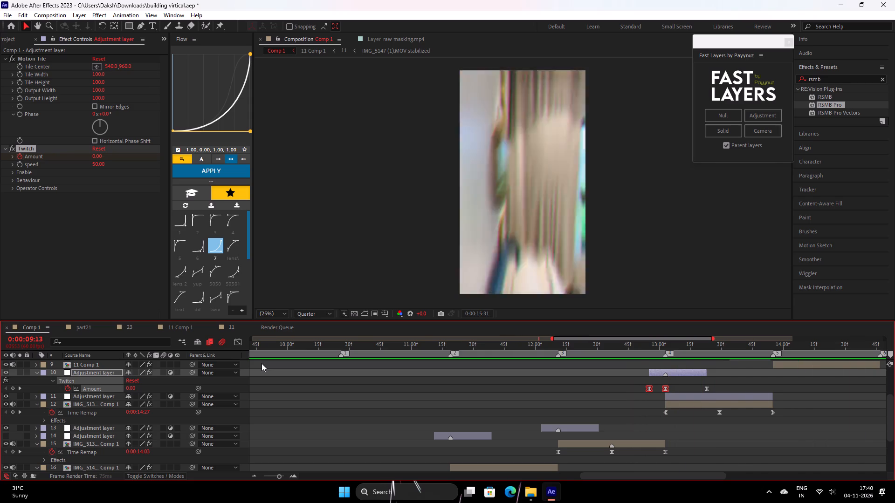
key("space")
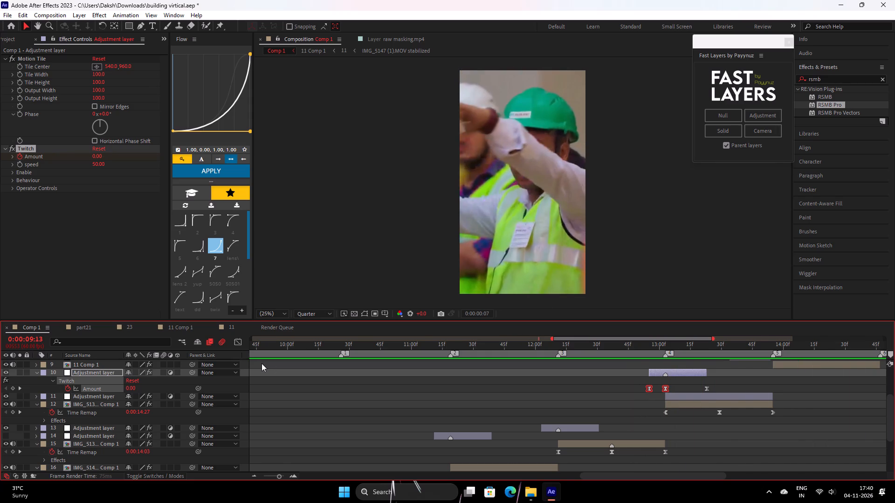
Collapse the expanded layer properties and set the work area's end at the out point of clip 29, 0:00:17:23.
scroll(454, 393, "up", 12)
left_click(454, 401)
type("ss")
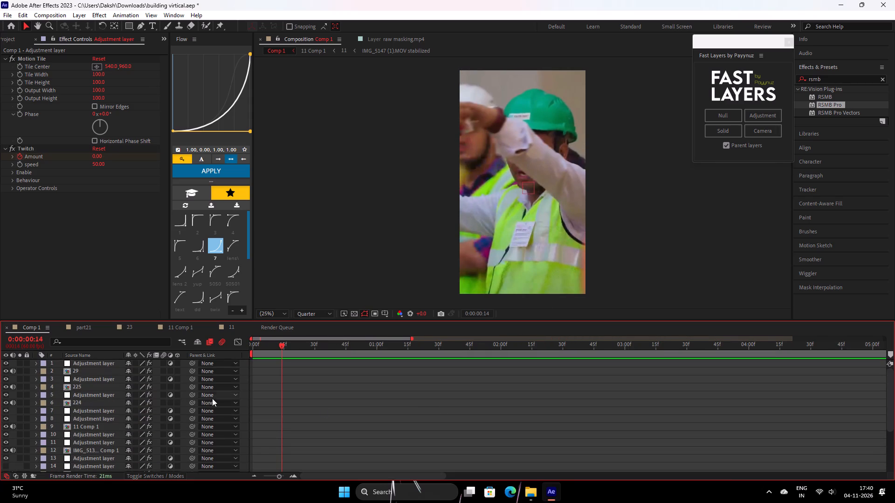
scroll(140, 394, "up", 4)
left_click(98, 360)
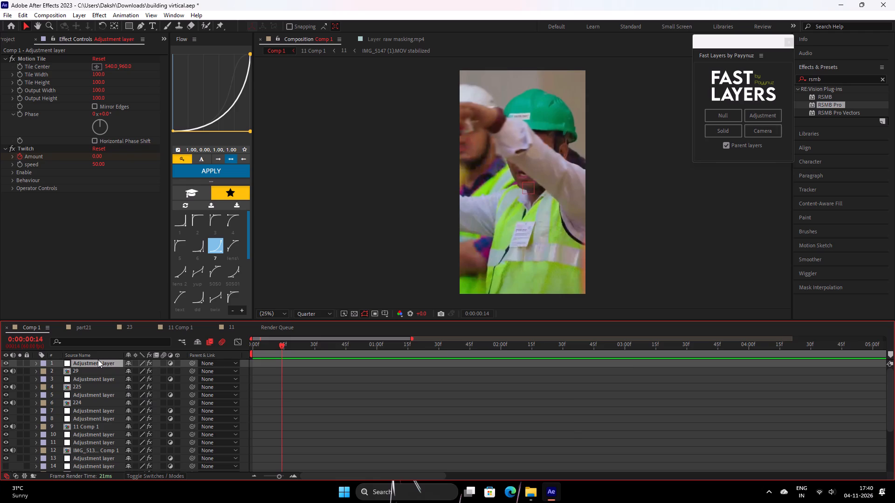
key("o")
left_click(563, 372)
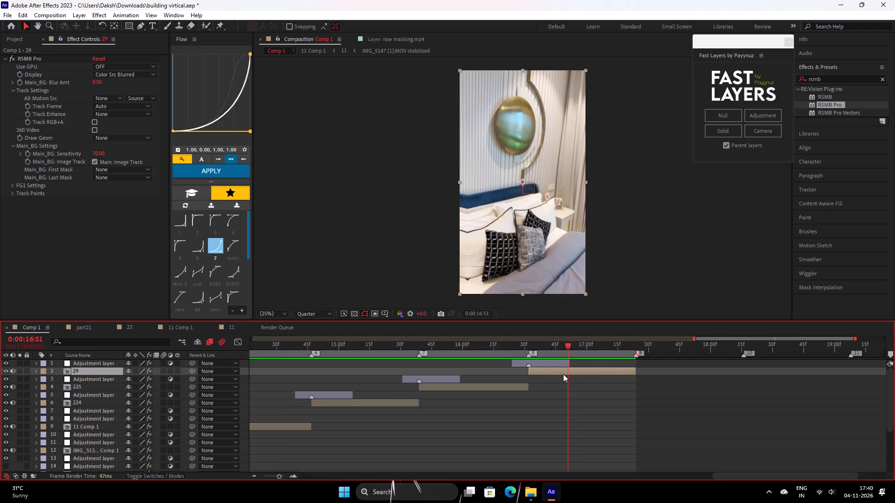
key("o")
key("n")
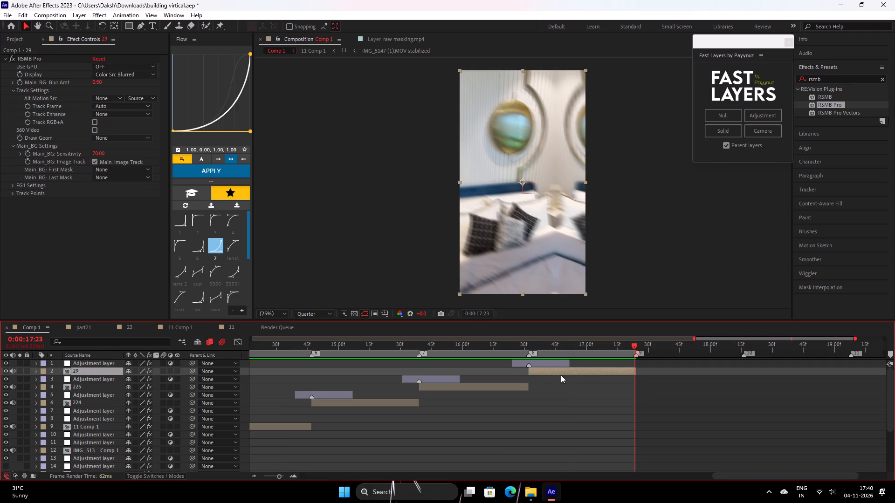
Add Comp 1 to the render queue and save its H.264 output as FINAL in the Downloads folder.
left_click(4, 14)
left_click(61, 162)
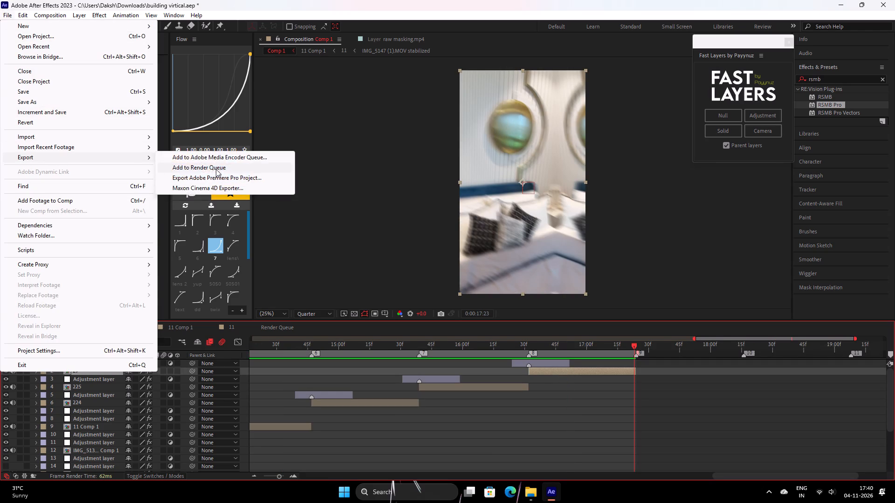
left_click(216, 170)
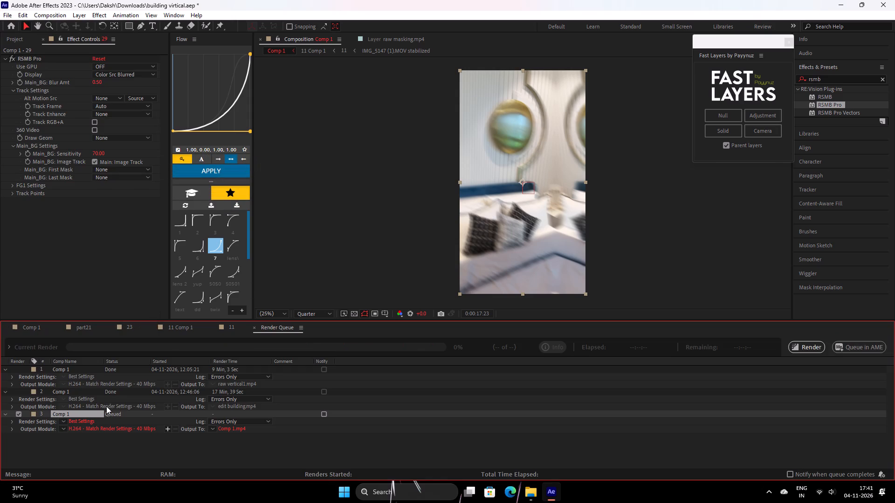
left_click(243, 429)
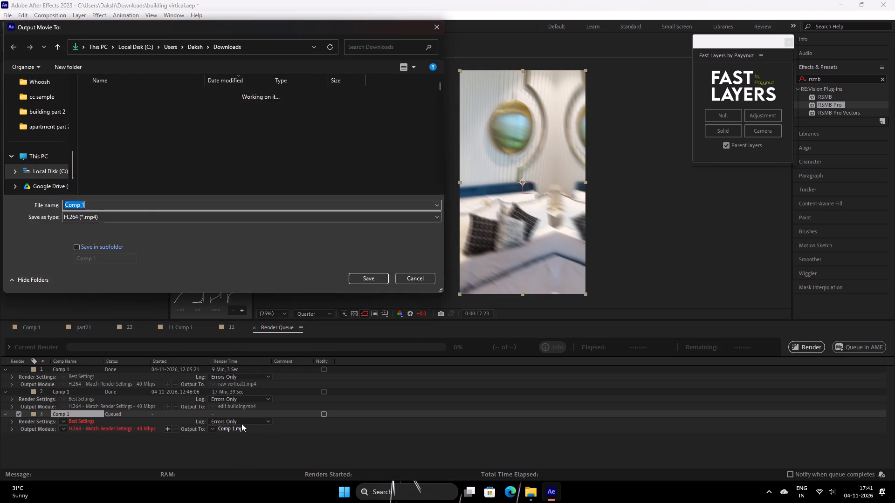
type("FINAL")
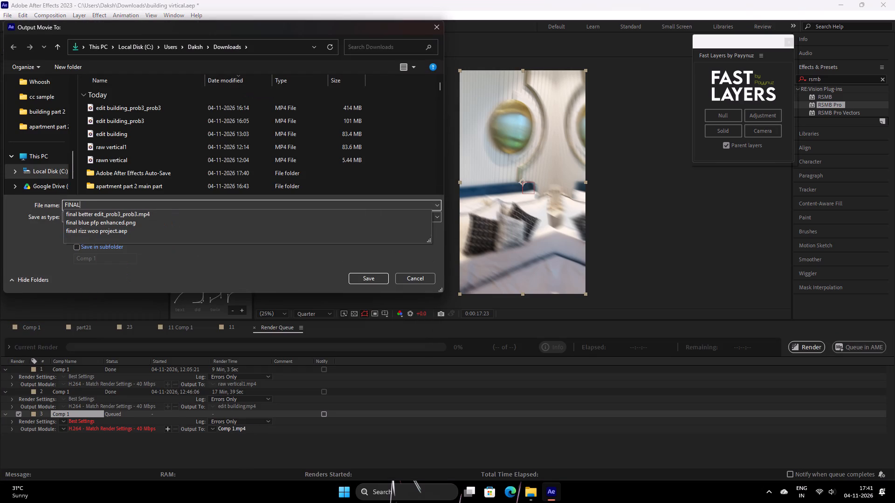
key("Return")
key("Return")
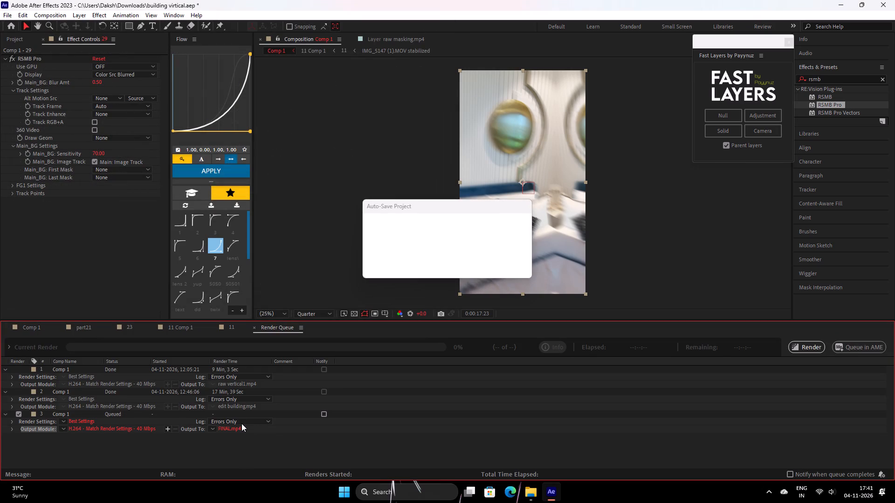